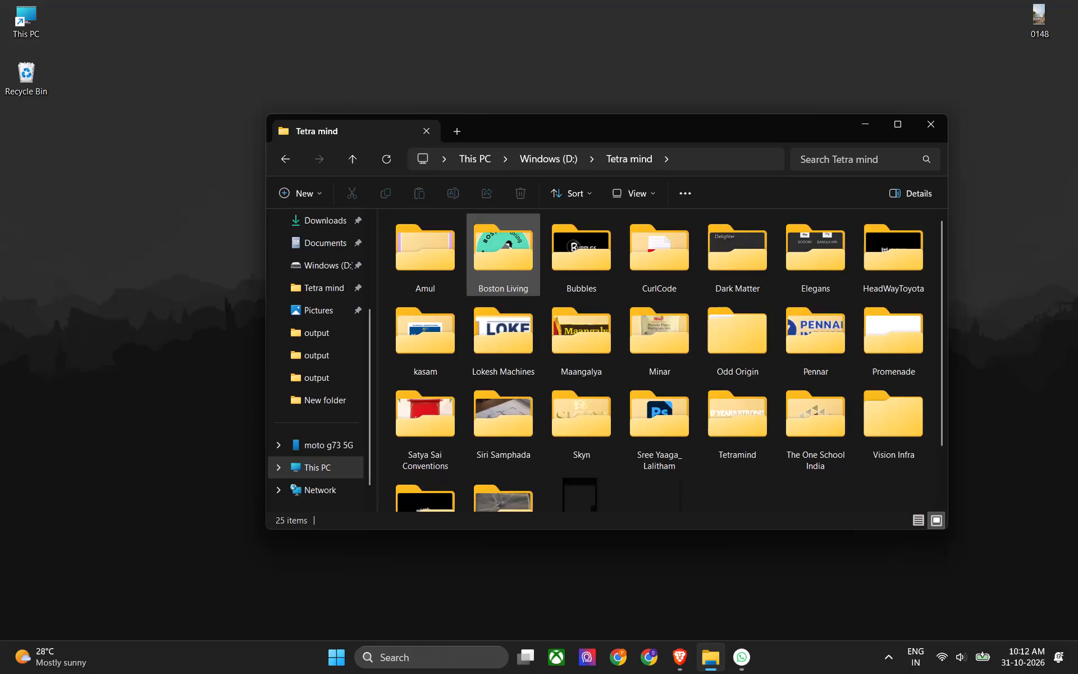
Open the Promenade_home Premiere project from the proj folder inside Promenade > Promenade_home.
double_click(867, 334)
double_click(445, 271)
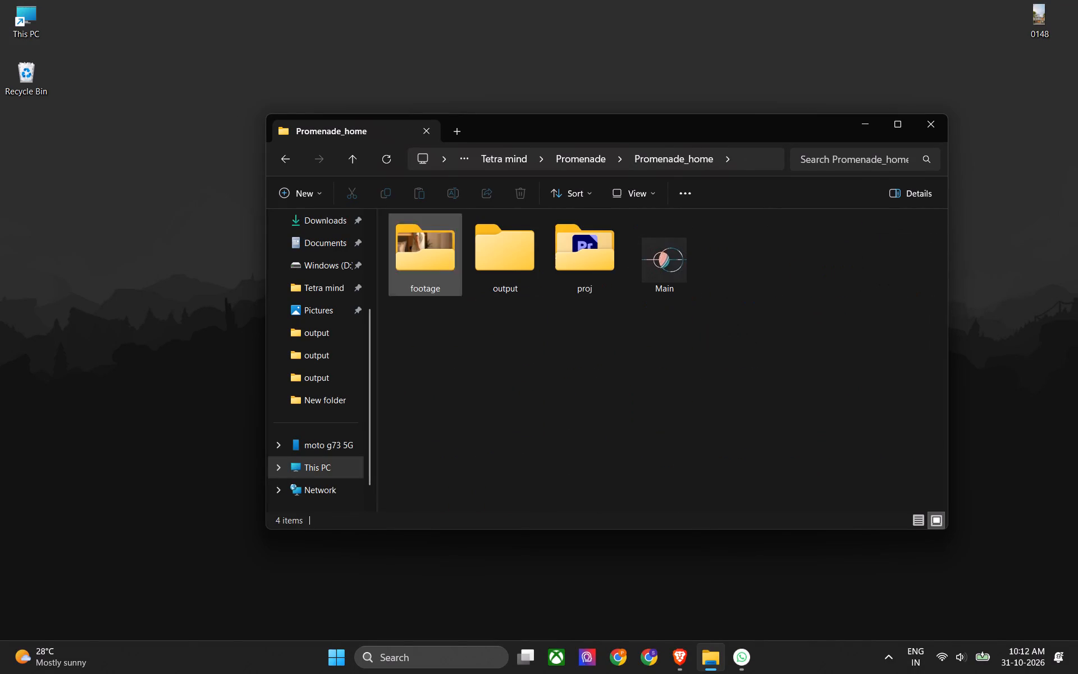
double_click(588, 271)
click(651, 293)
key(Return)
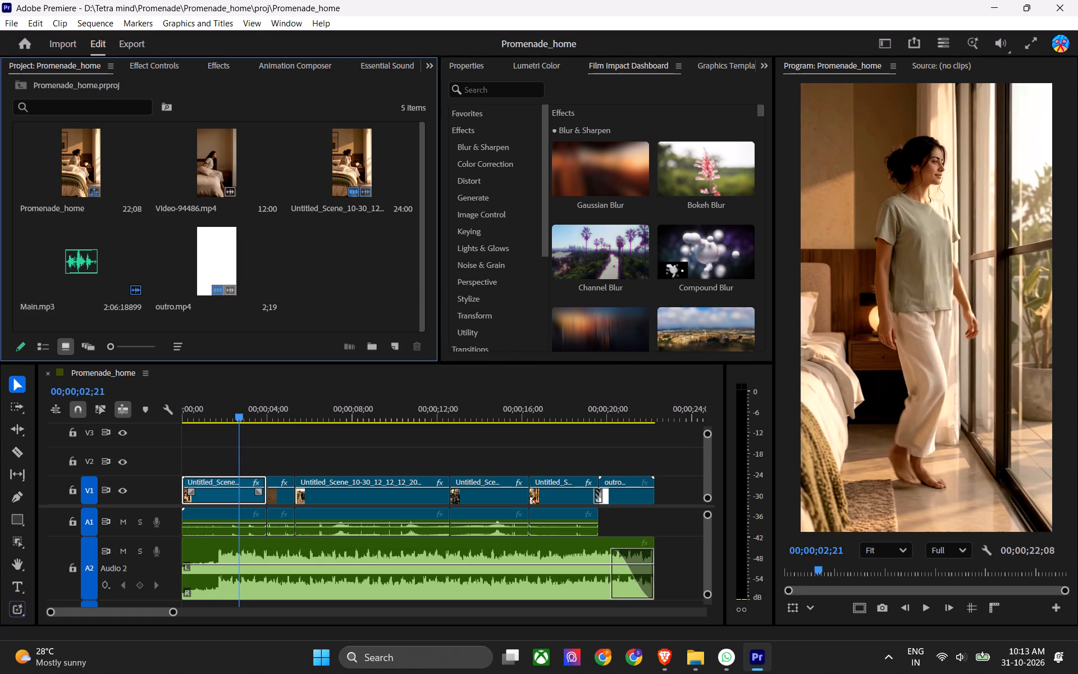
Review the Promenade_home sequence by playing the transition into the outro, the scenes before it, and the part from the gym shot onward.
drag(265, 420, 632, 432)
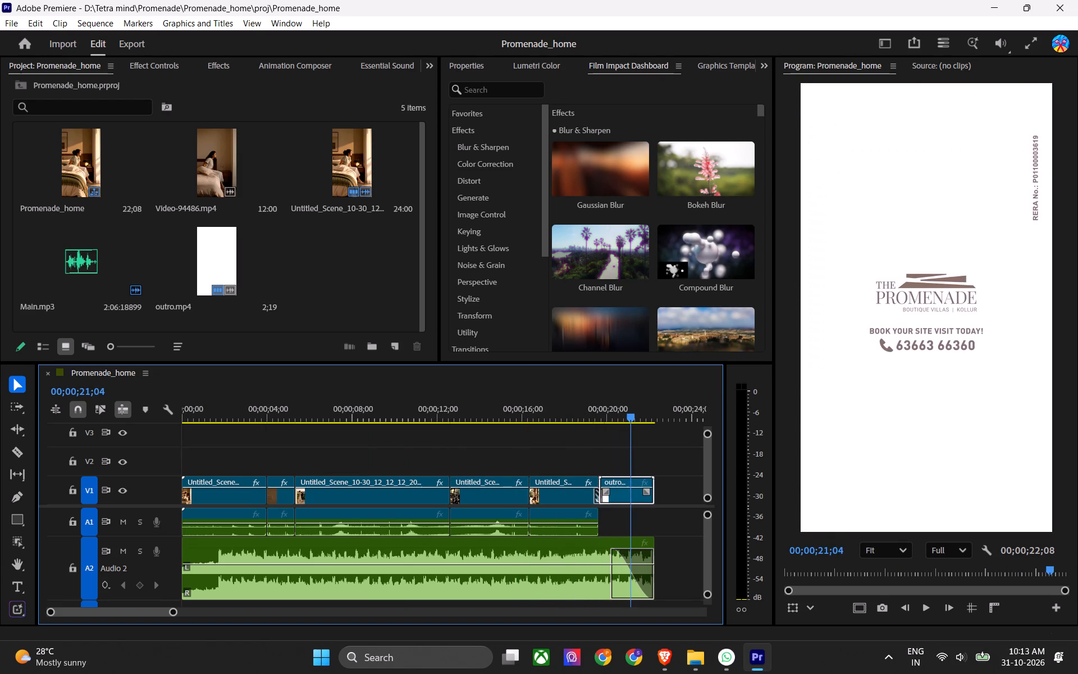
drag(632, 432, 589, 439)
key(space)
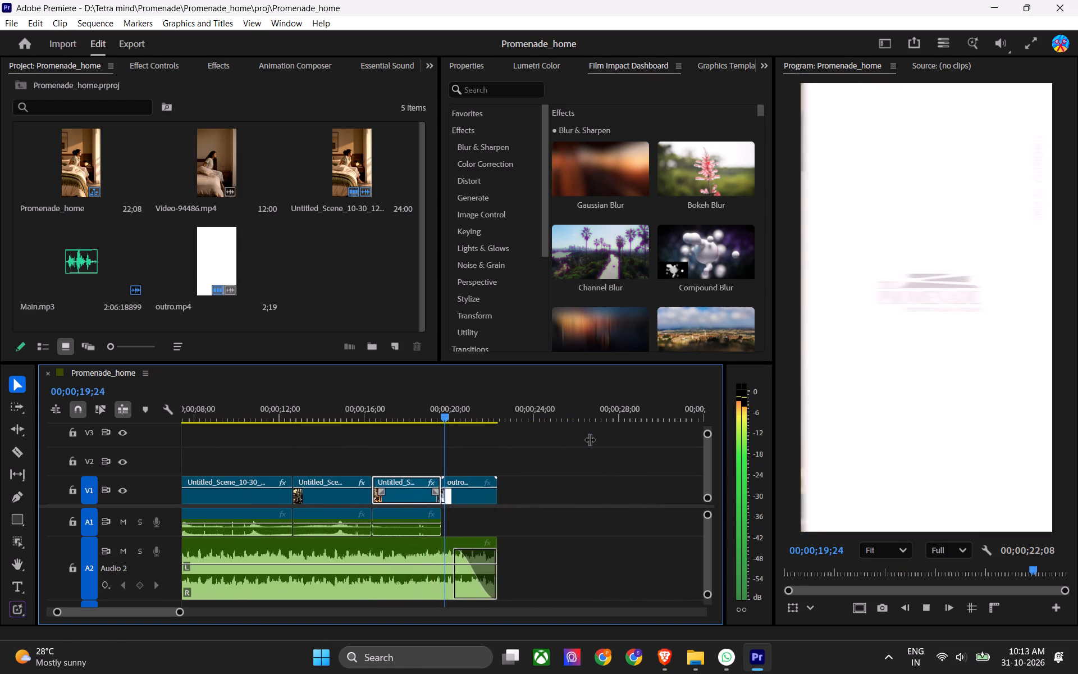
key(space)
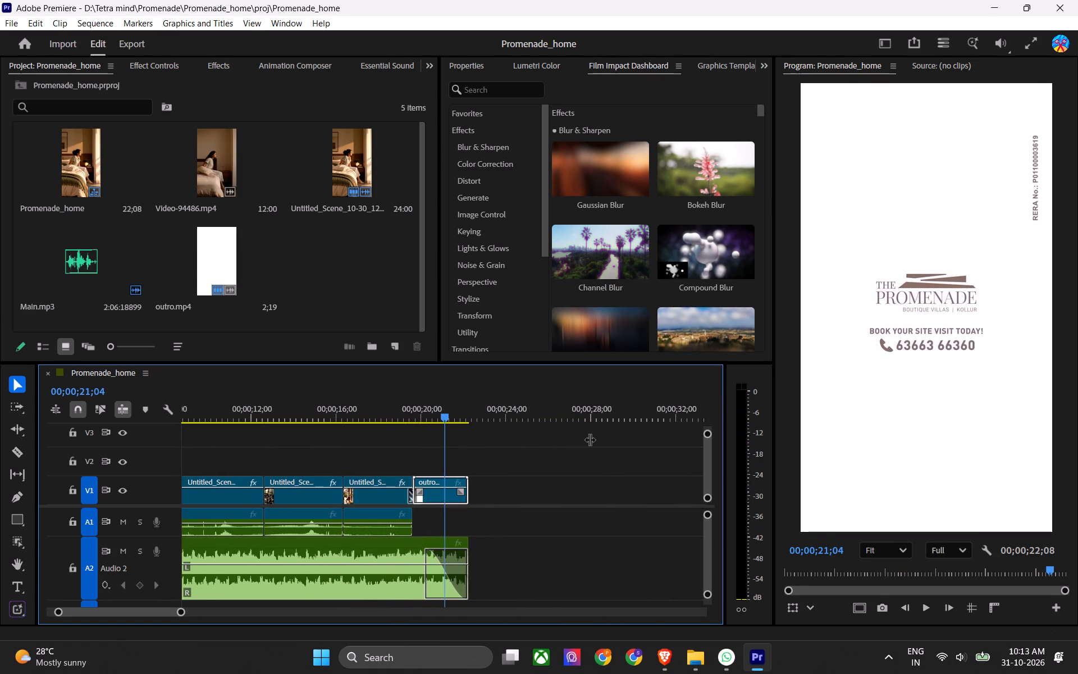
click(334, 404)
key(space)
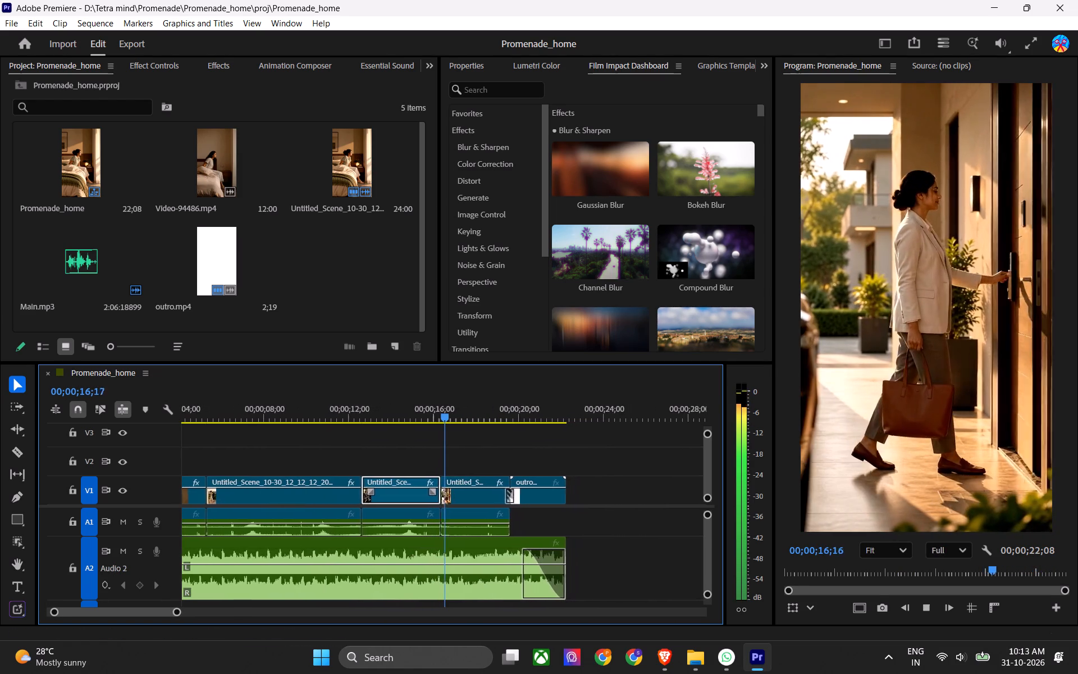
key(space)
click(326, 404)
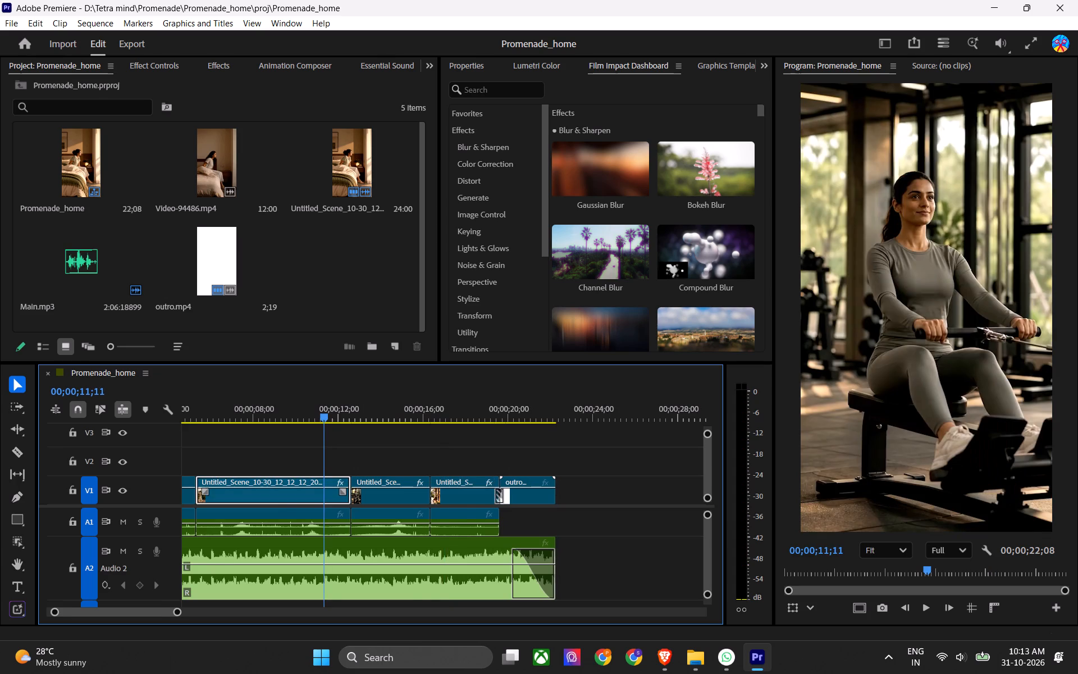
key(space)
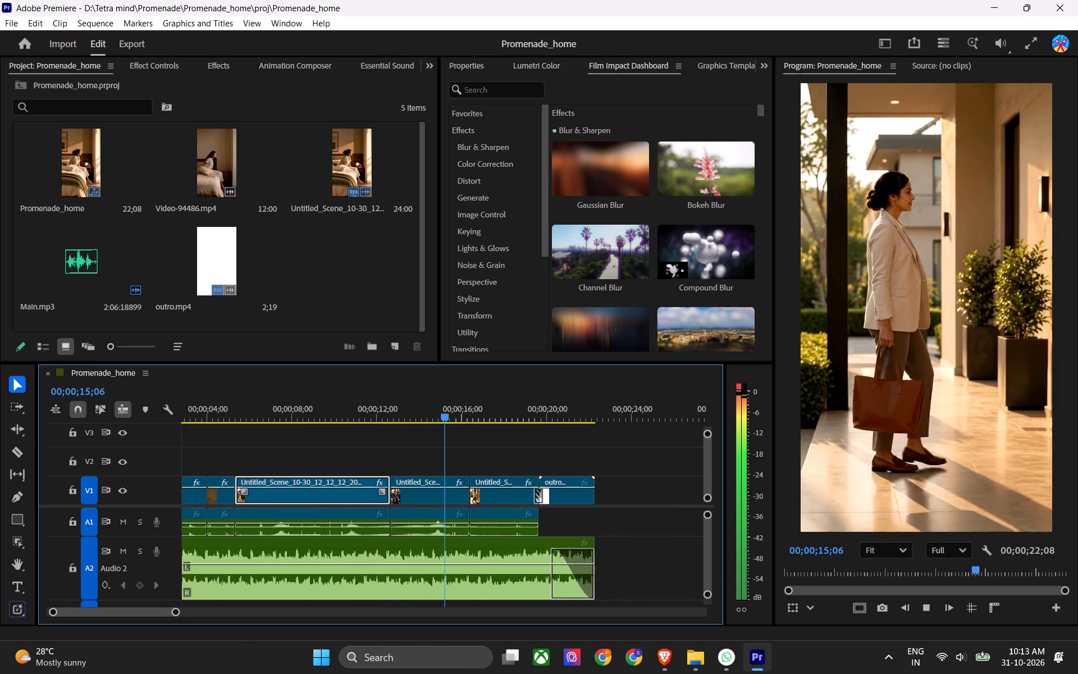
key(space)
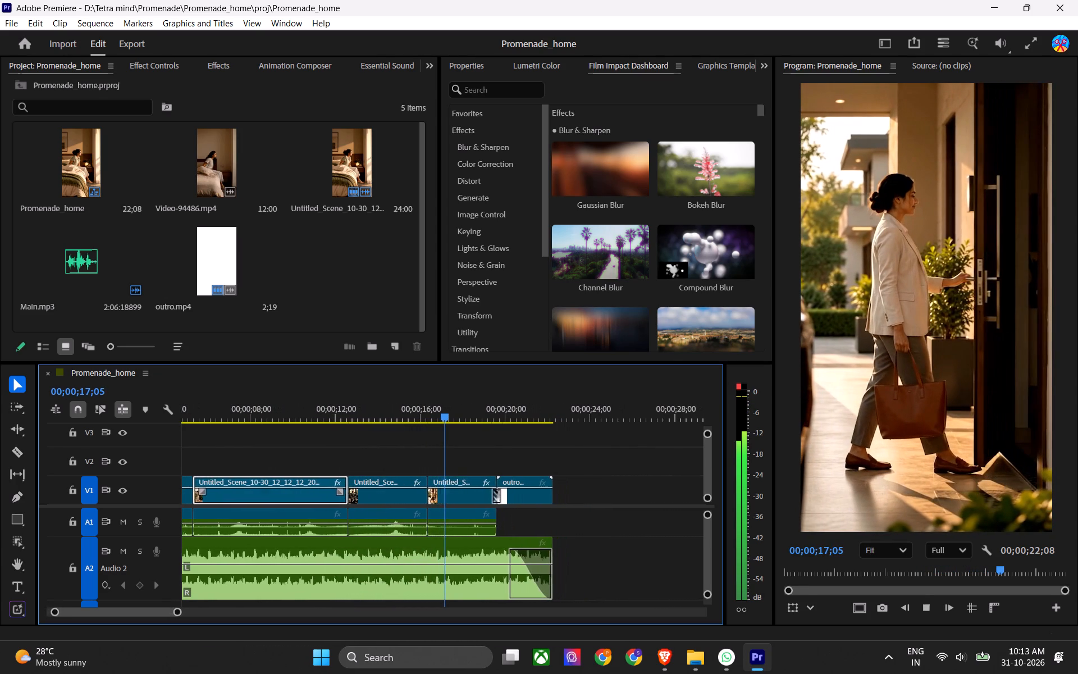
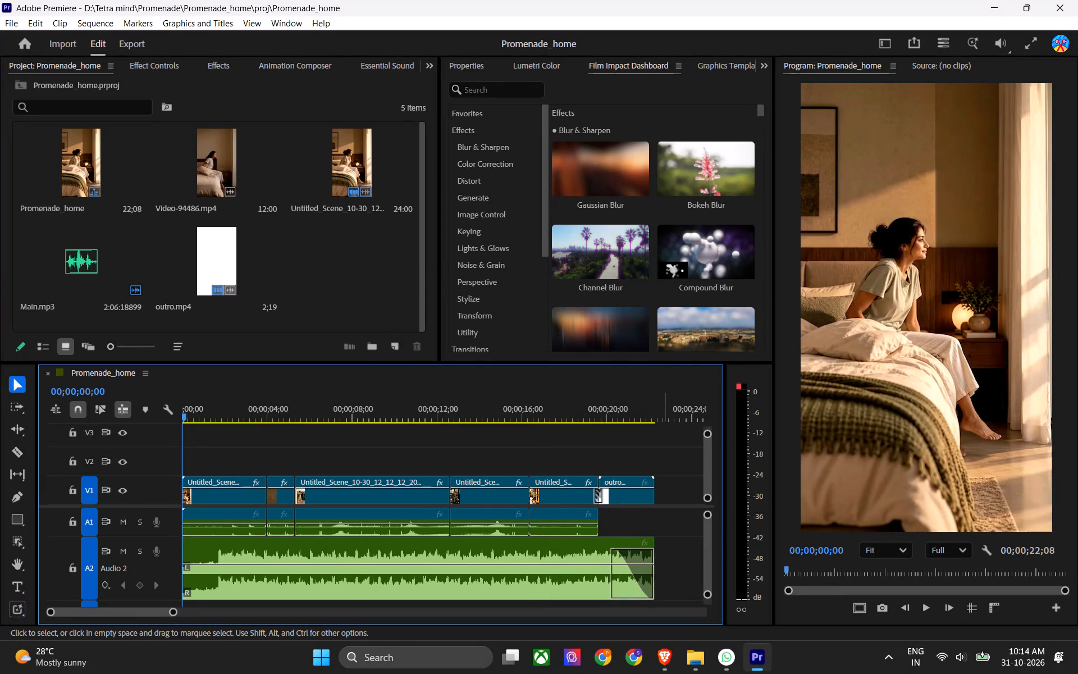
Return the playhead to the start of the Promenade_home sequence, clear the clip selection and save the project.
click(652, 441)
drag(592, 412, 173, 412)
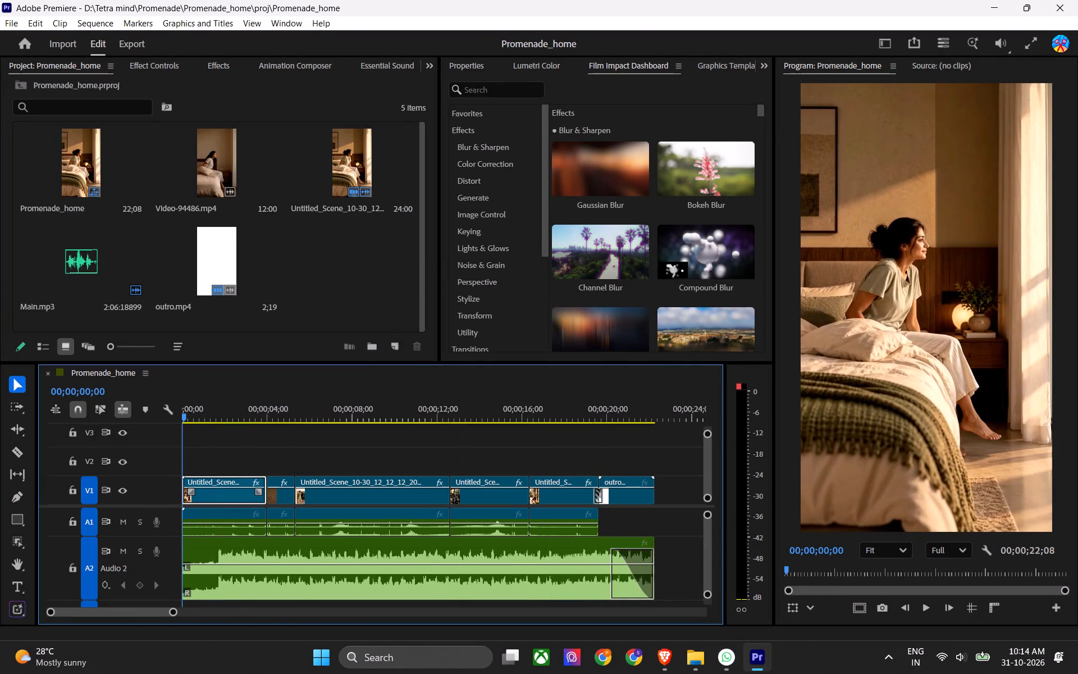
drag(173, 412, 171, 415)
click(203, 444)
key(ctrl+s)
key(ctrl+s)
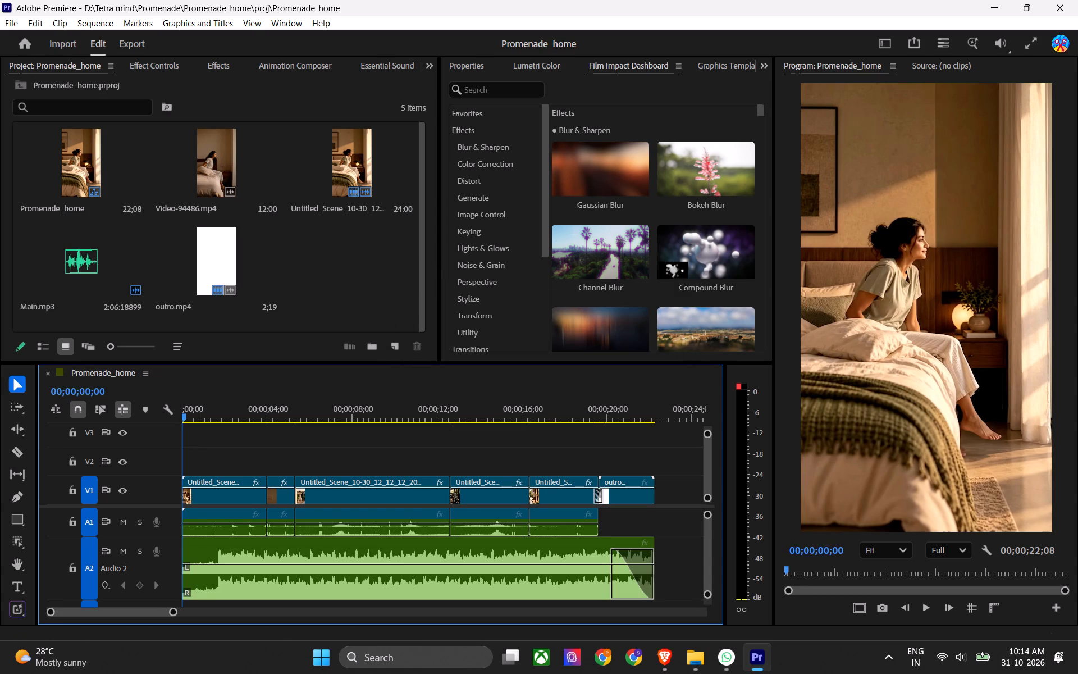
Open the recent project Promenade_oct 30 alongside Promenade_home.
click(3, 19)
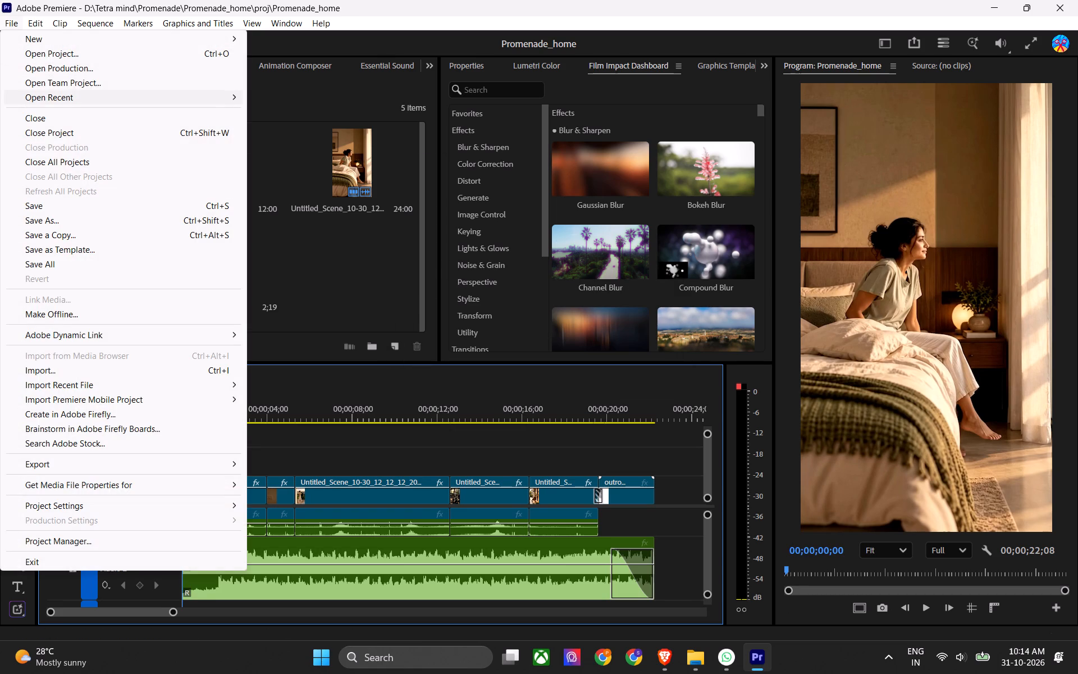
click(429, 106)
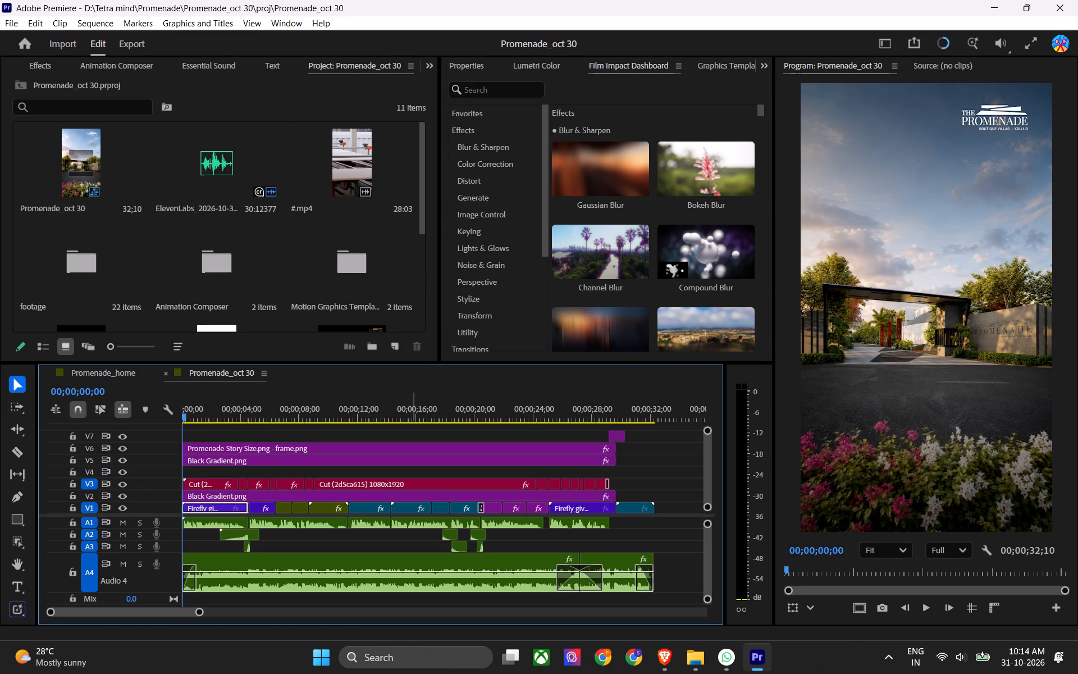
Copy the Promenade-Story Size.png frame and the two short V7 clips from Promenade_oct 30 and paste them at the start of Promenade_home.
drag(648, 434, 550, 461)
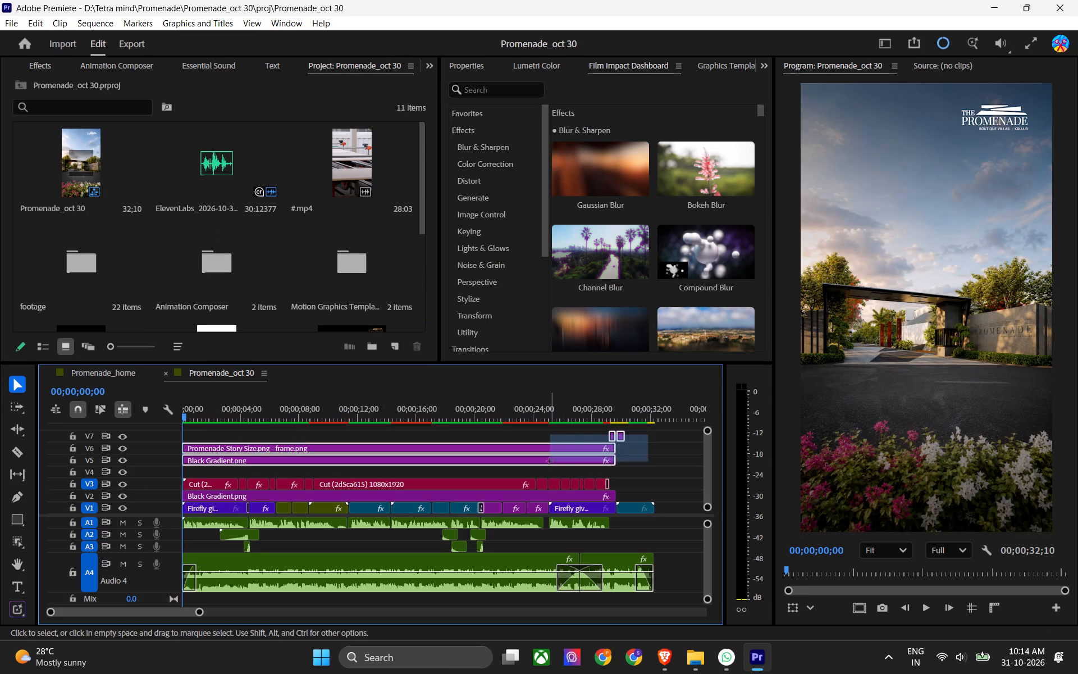
drag(550, 461, 539, 449)
key(ctrl+c)
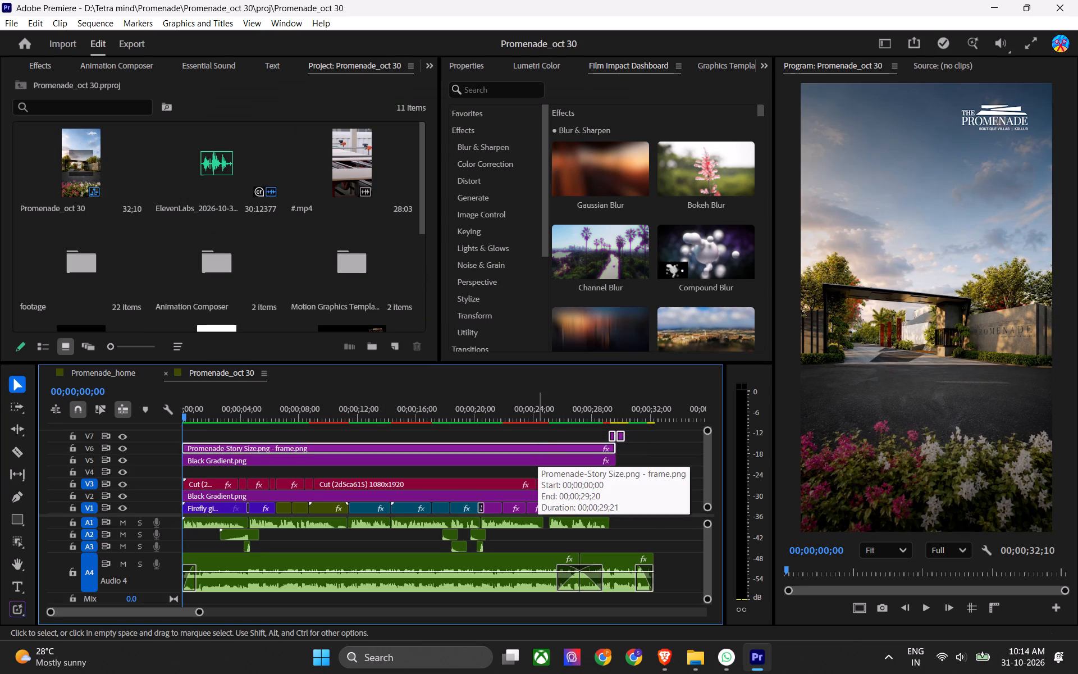
scroll(402, 370, up, 2)
drag(245, 411, 140, 422)
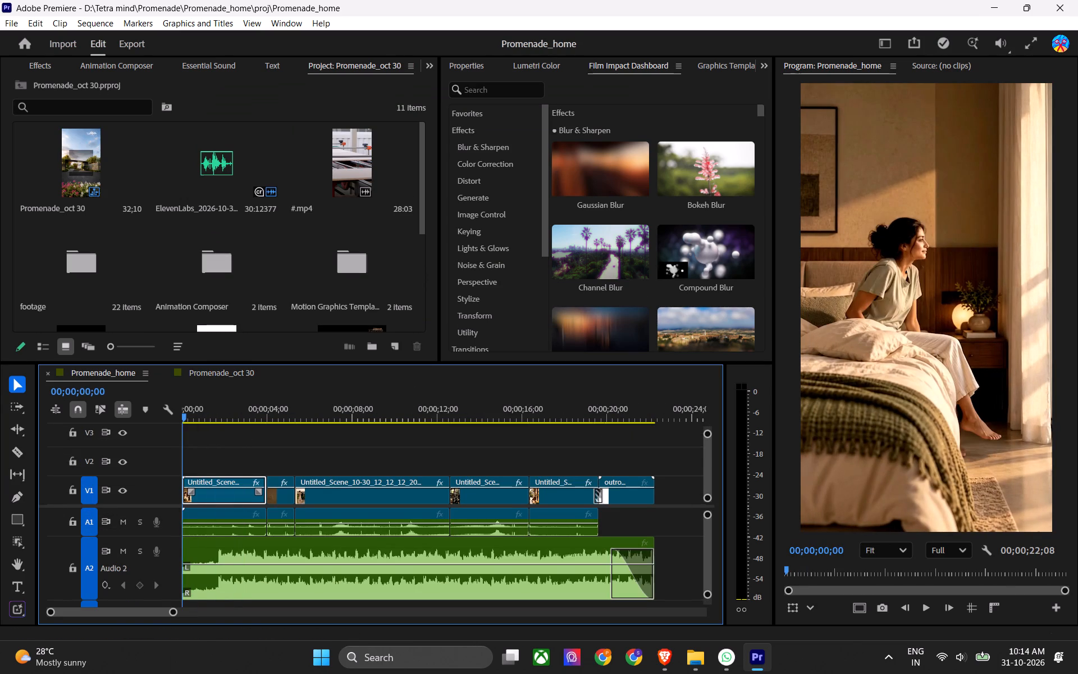
key(ctrl+v)
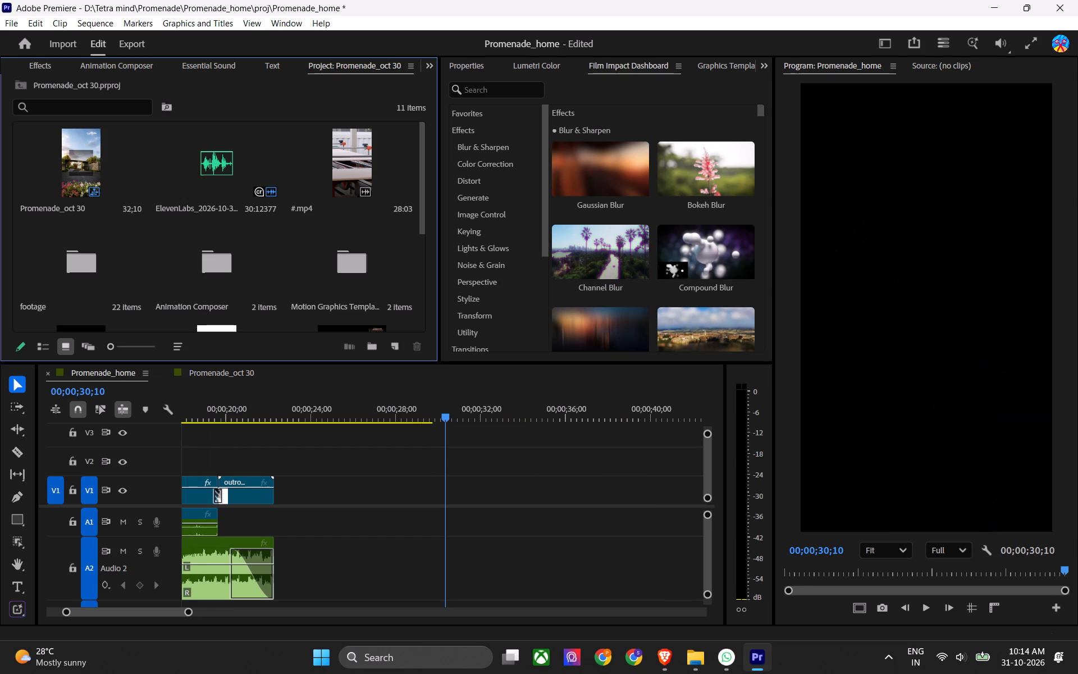
key(grave)
scroll(328, 271, up, 3)
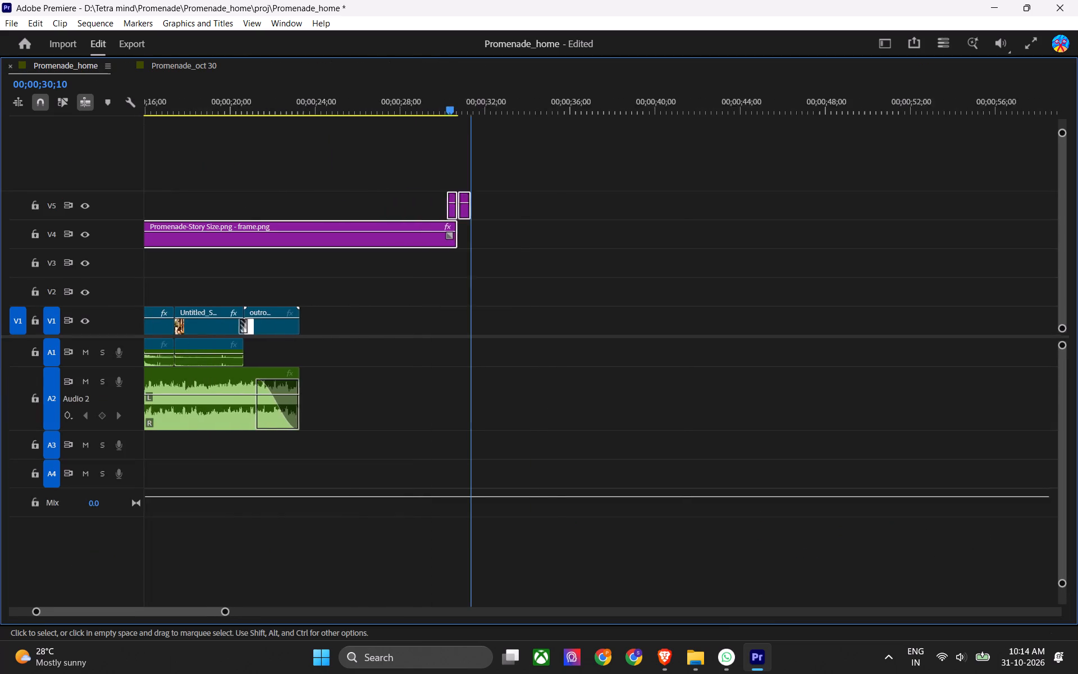
scroll(328, 271, up, 16)
key(1)
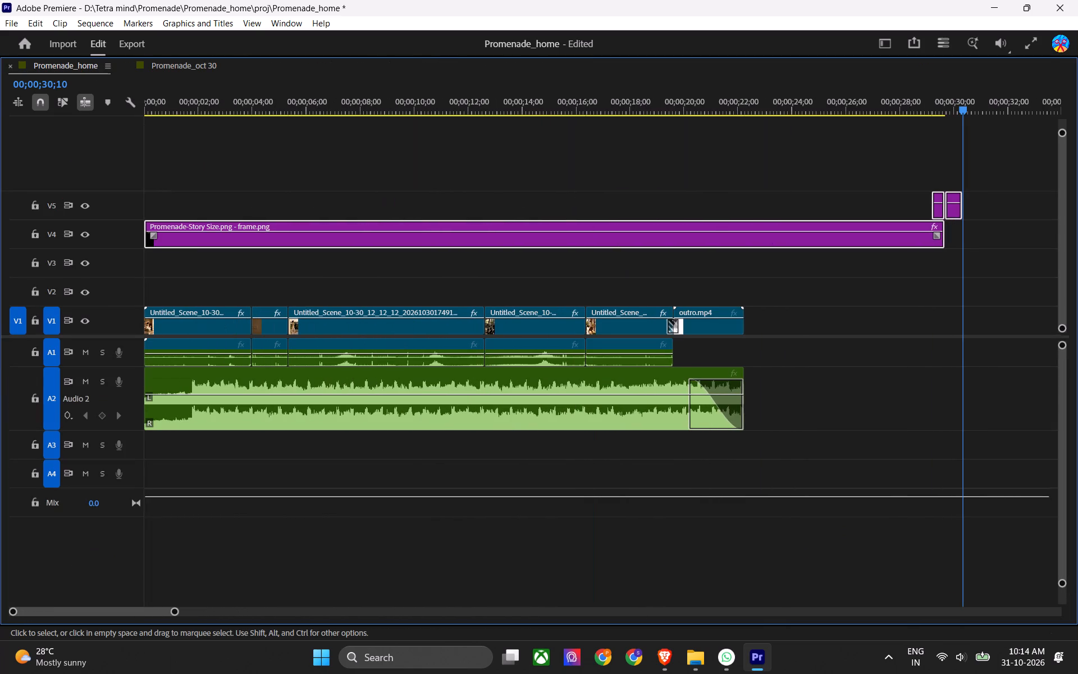
click(456, 267)
Copy the upper Black Gradient.png clip on V5 from the Promenade_oct 30 sequence.
click(200, 69)
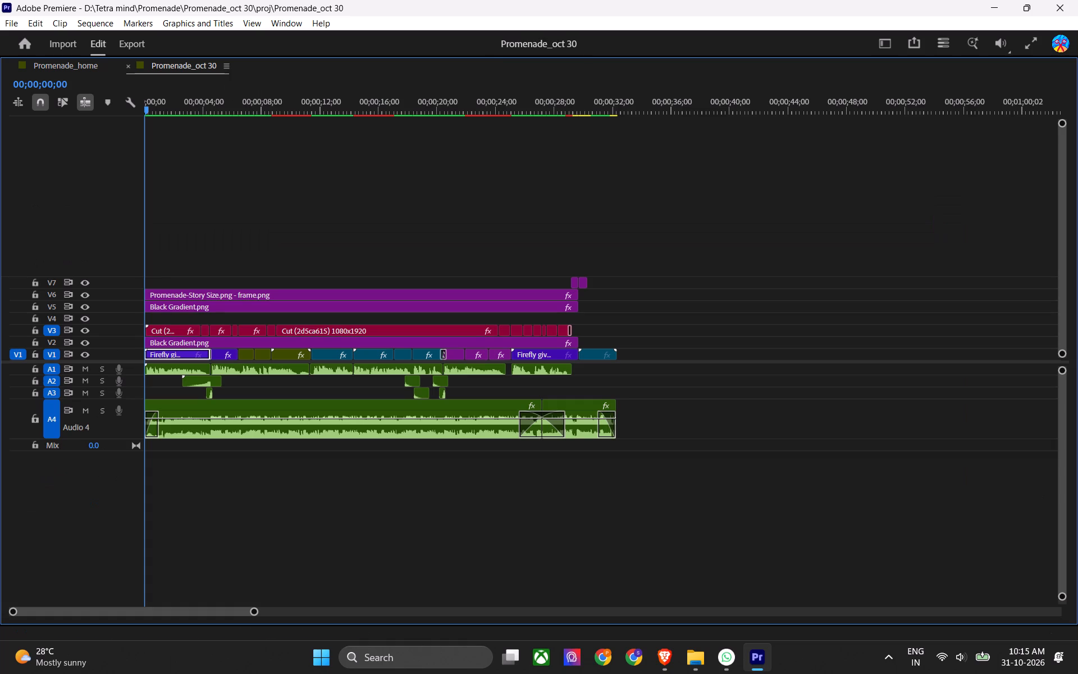
click(222, 305)
key(ctrl+c)
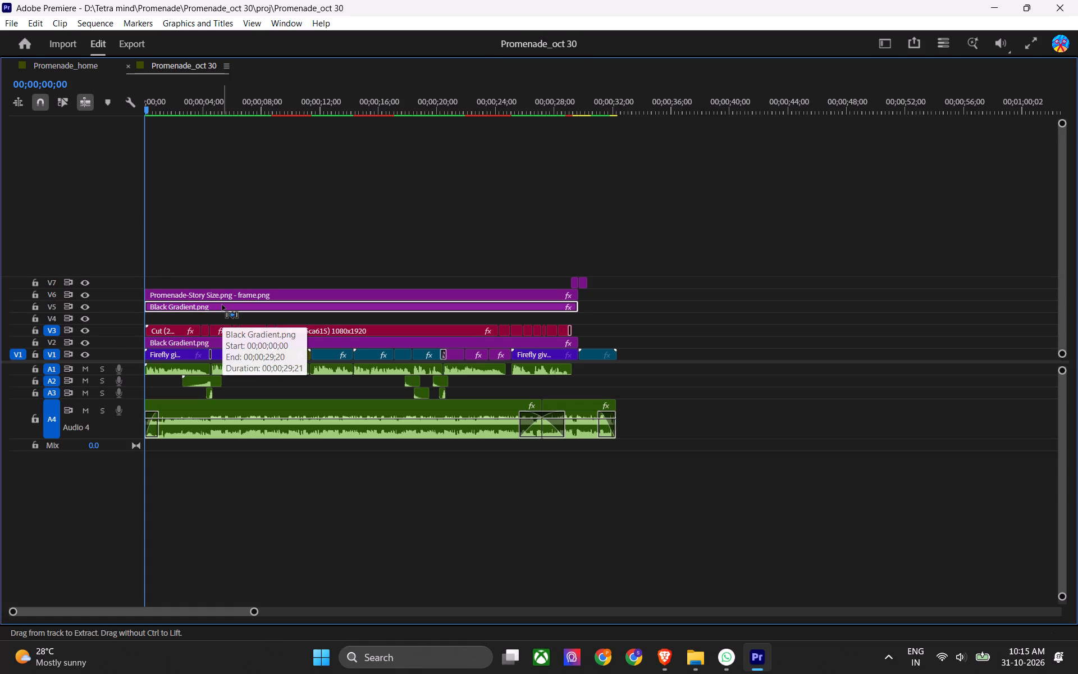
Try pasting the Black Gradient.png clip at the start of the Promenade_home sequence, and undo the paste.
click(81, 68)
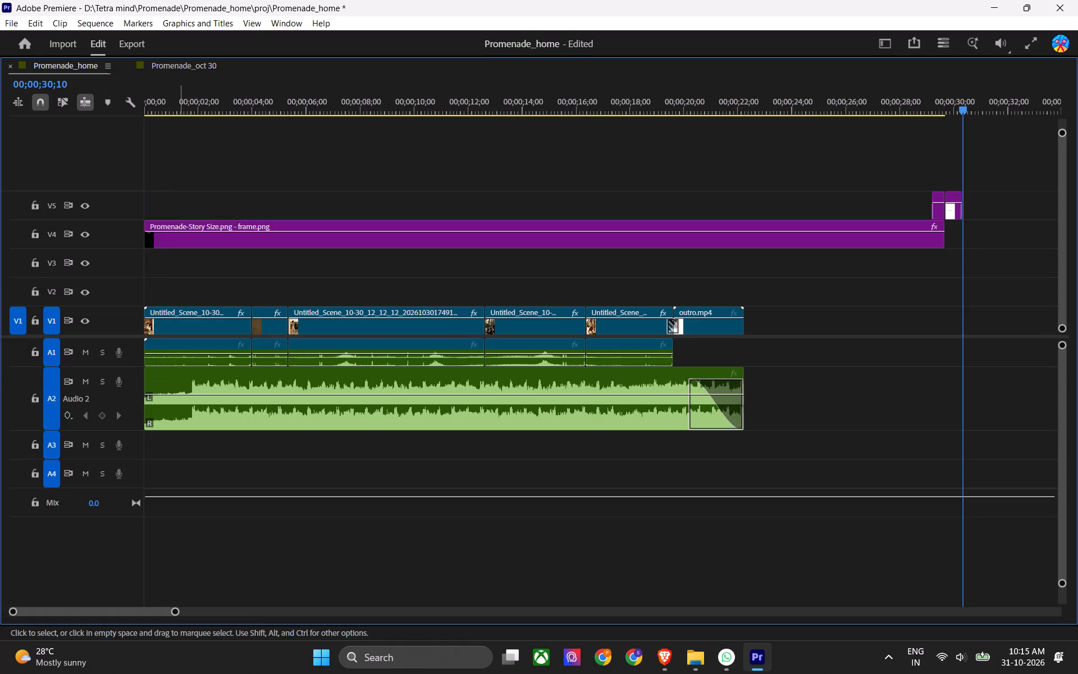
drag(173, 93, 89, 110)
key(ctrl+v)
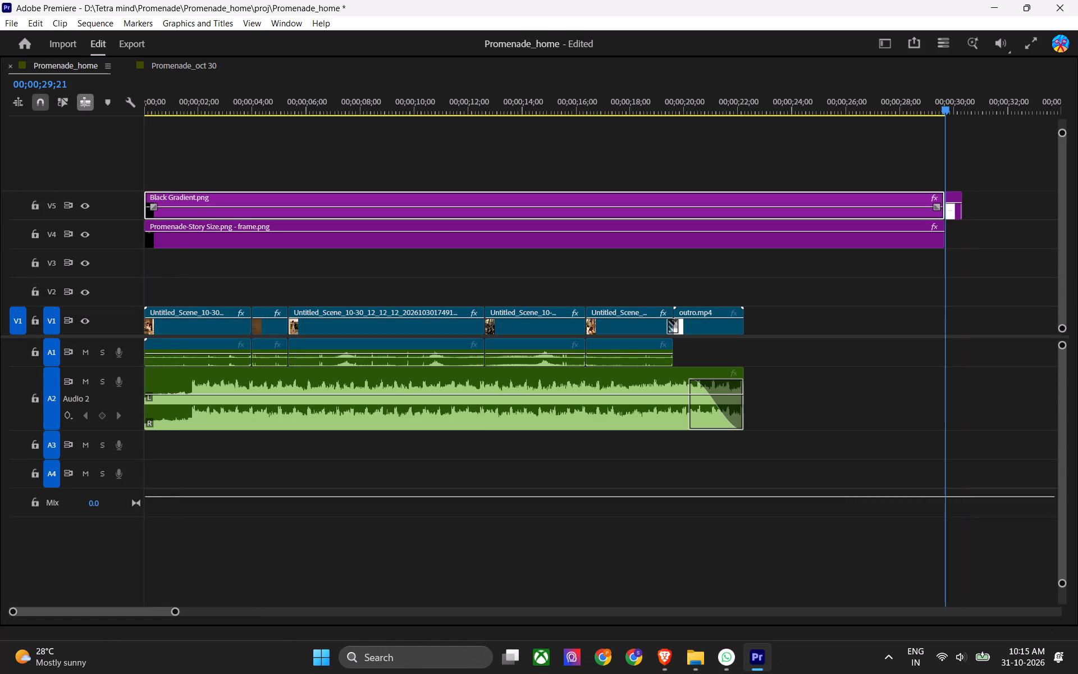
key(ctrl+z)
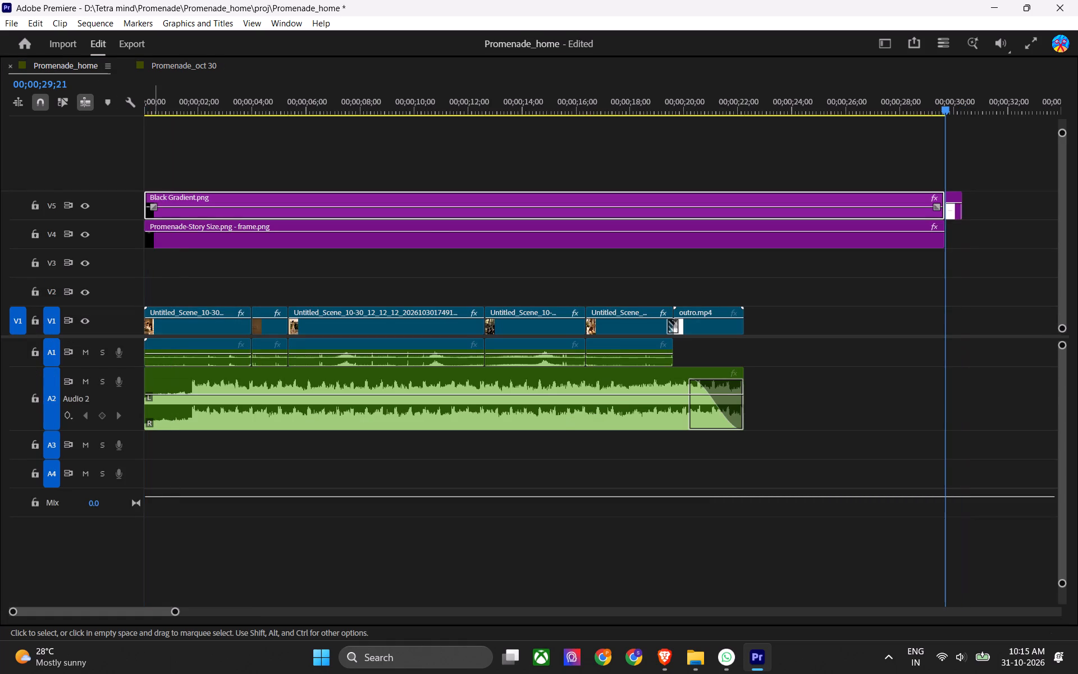
Paste Black Gradient.png into empty space at 00;00;31;24 in Promenade_home and move it to V3 at the sequence start, beneath the frame.
scroll(330, 235, down, 7)
click(856, 103)
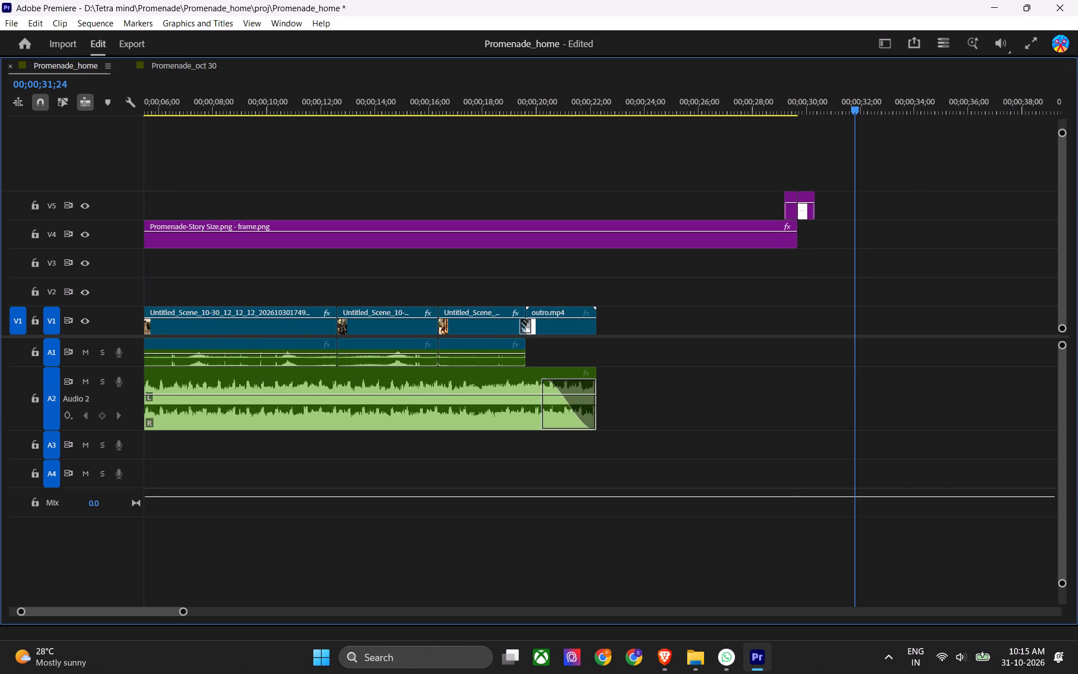
key(ctrl+v)
key(1)
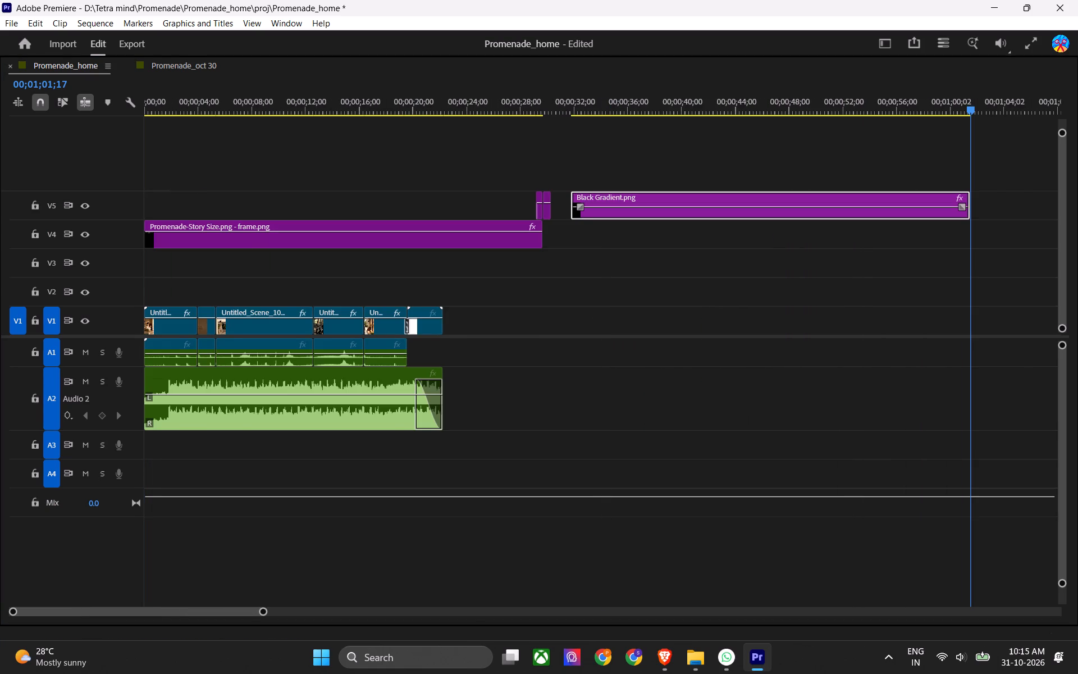
click(622, 244)
drag(609, 216, 182, 258)
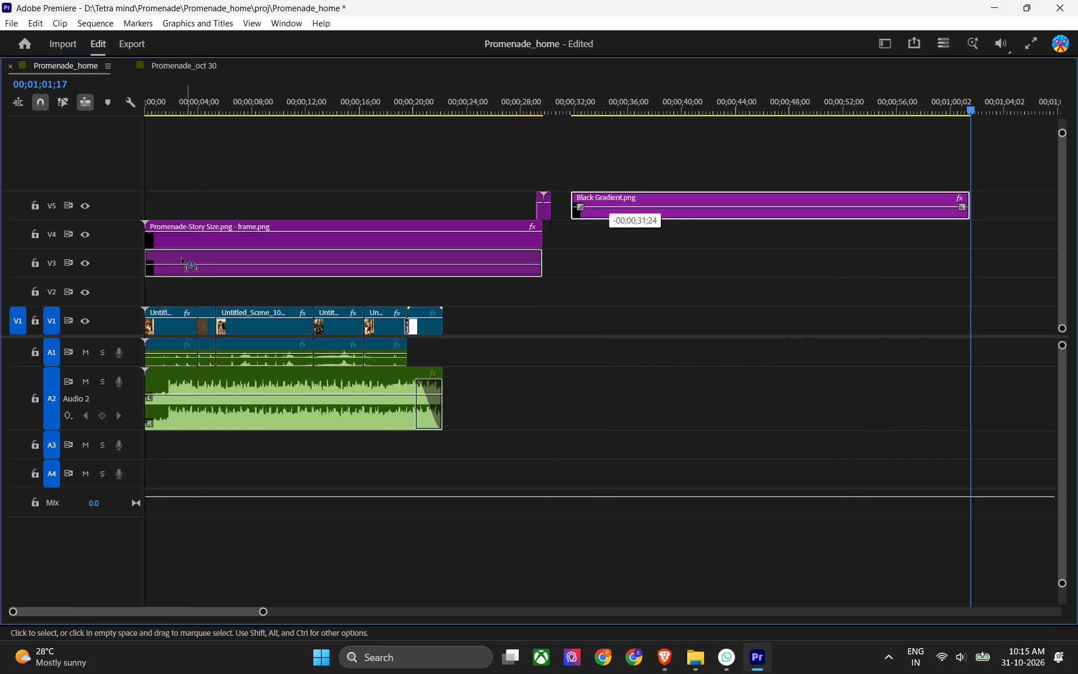
drag(182, 258, 146, 253)
Trim the ends of the Promenade-Story Size.png and Black Gradient.png clips together back to the cut where outro.mp4 begins.
drag(381, 171, 430, 279)
drag(544, 227, 497, 229)
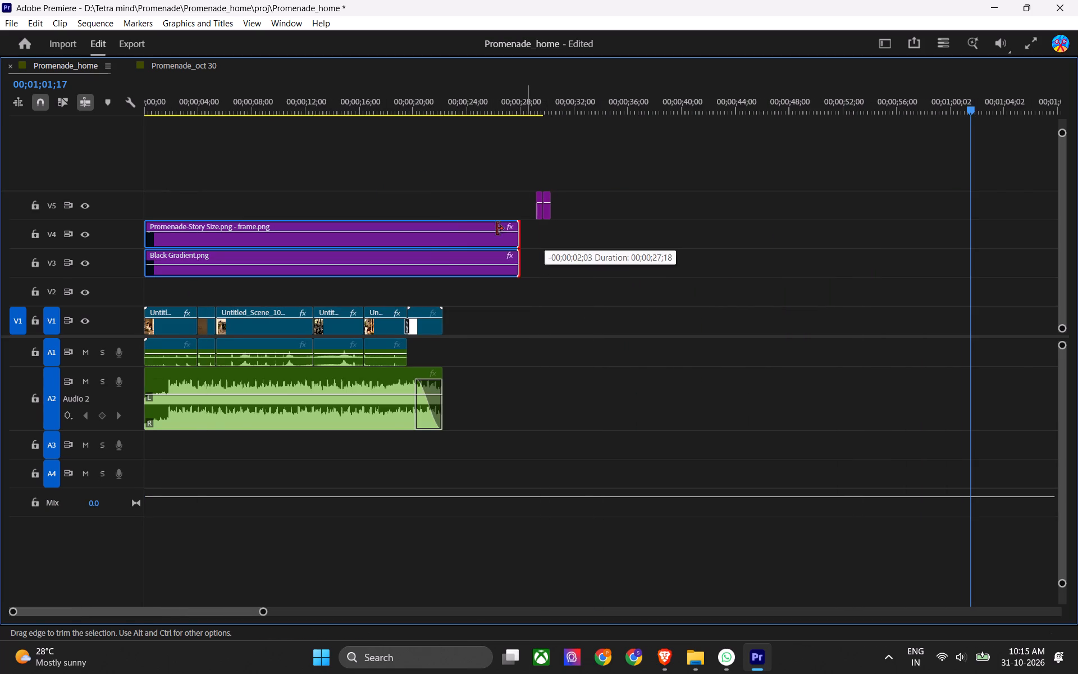
drag(497, 229, 410, 230)
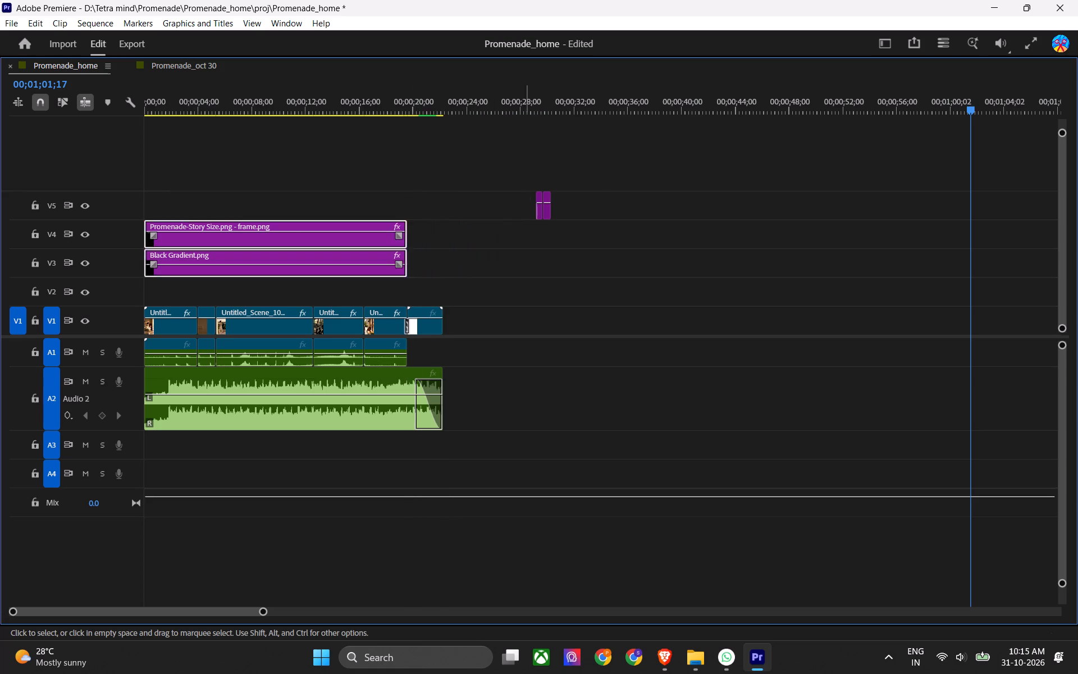
Move the two short V5 clips together so their junction lines up with the cut into outro.mp4, and save the project.
drag(601, 160, 538, 227)
drag(546, 216, 401, 214)
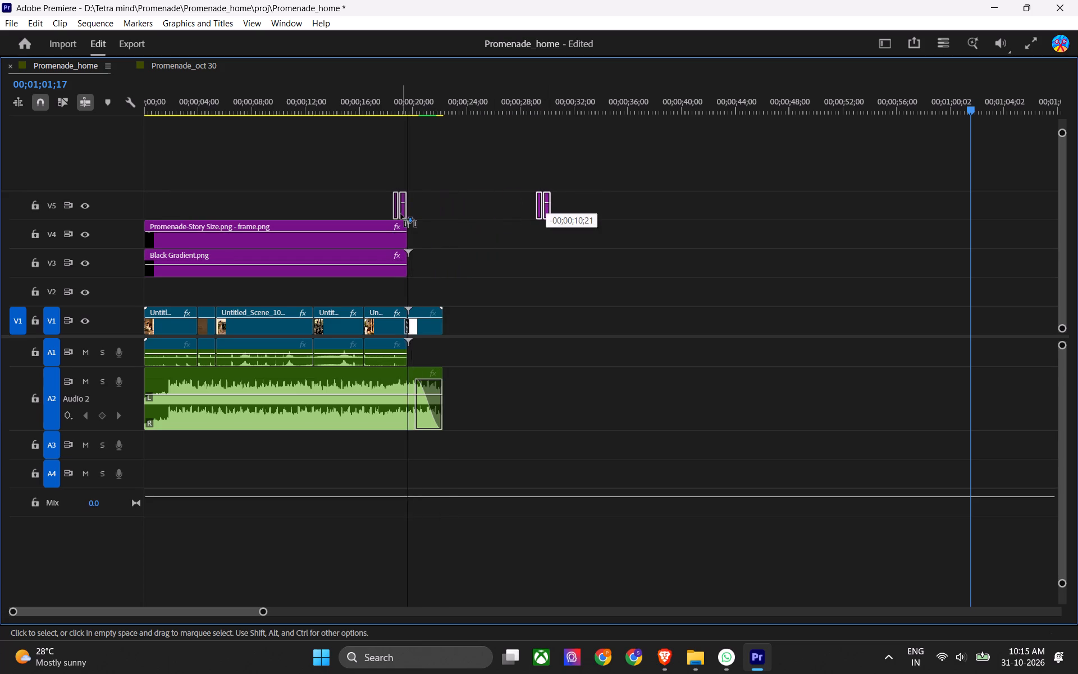
drag(401, 214, 410, 212)
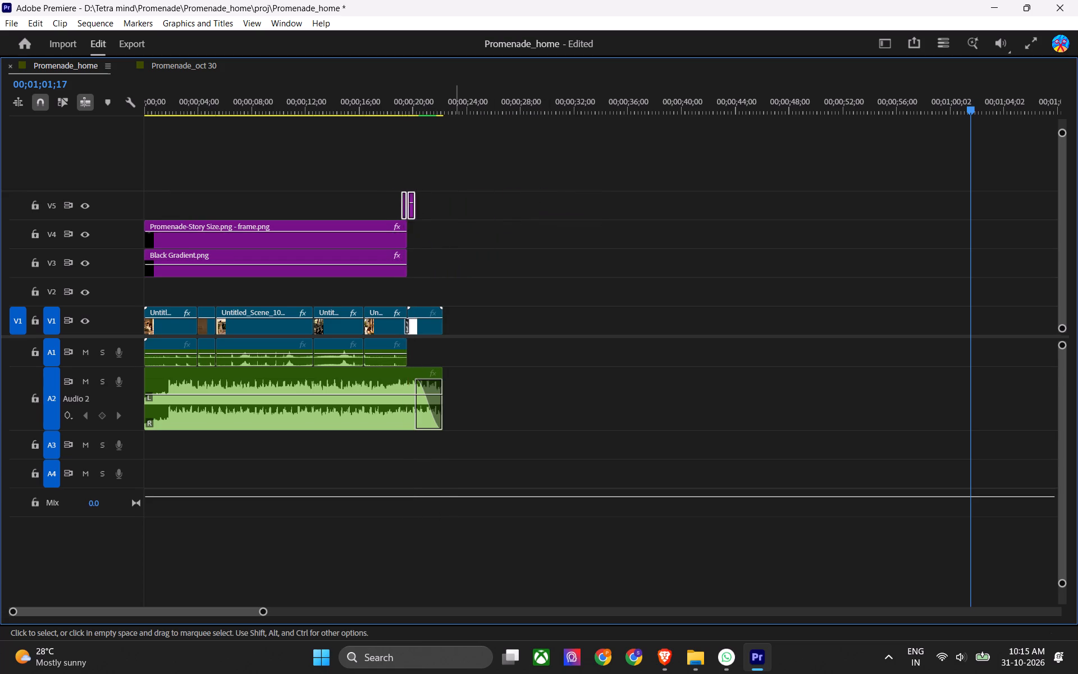
click(461, 210)
key(1)
key(ctrl+s)
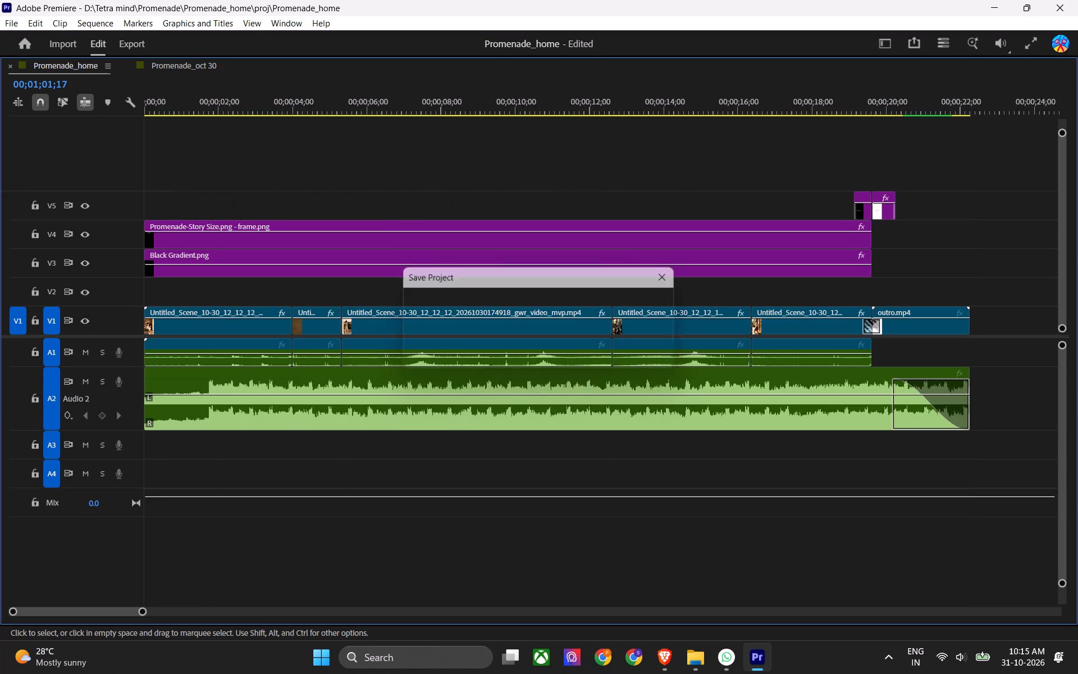
Scrub through the transition into outro.mp4 and return the playhead to the sequence start.
drag(833, 105, 838, 107)
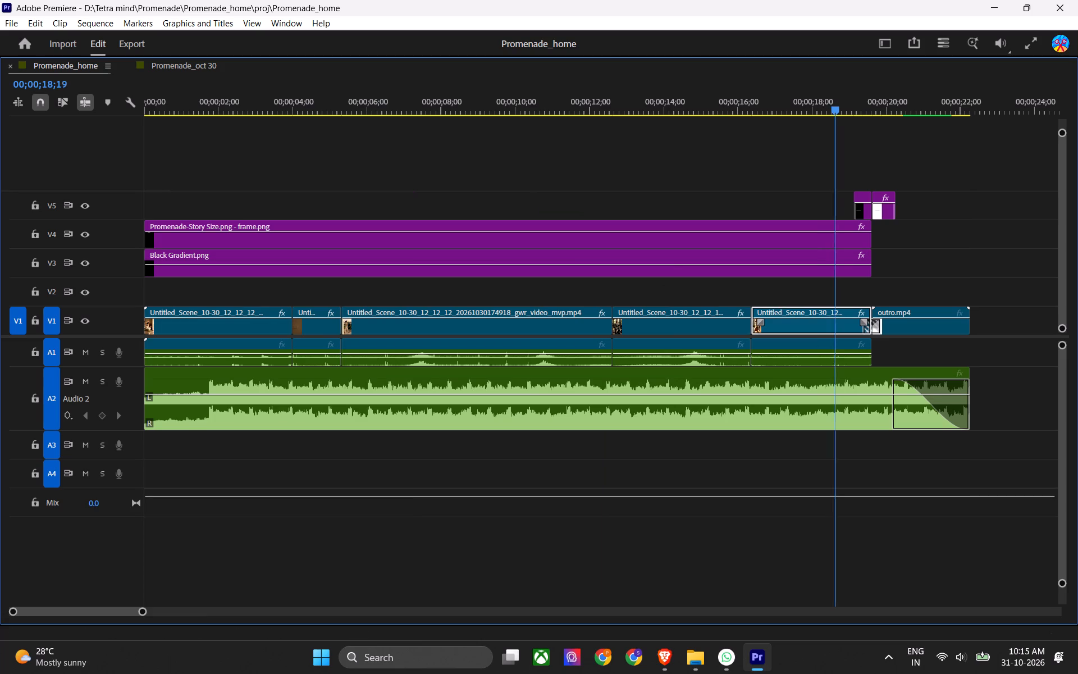
drag(838, 107, 902, 109)
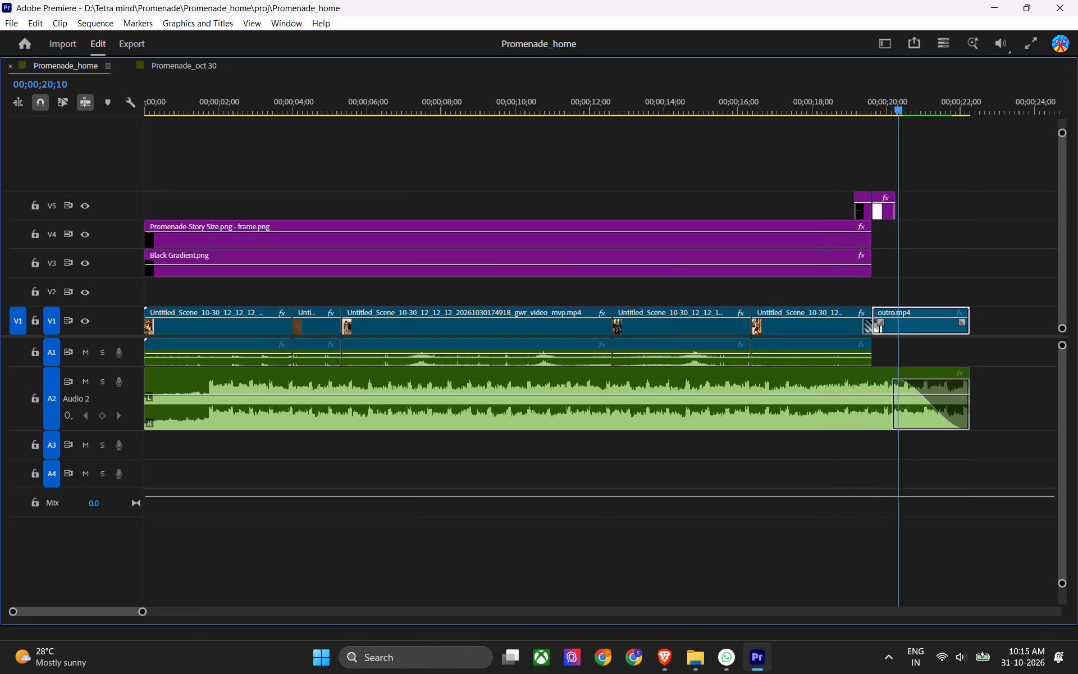
drag(902, 109, 83, 129)
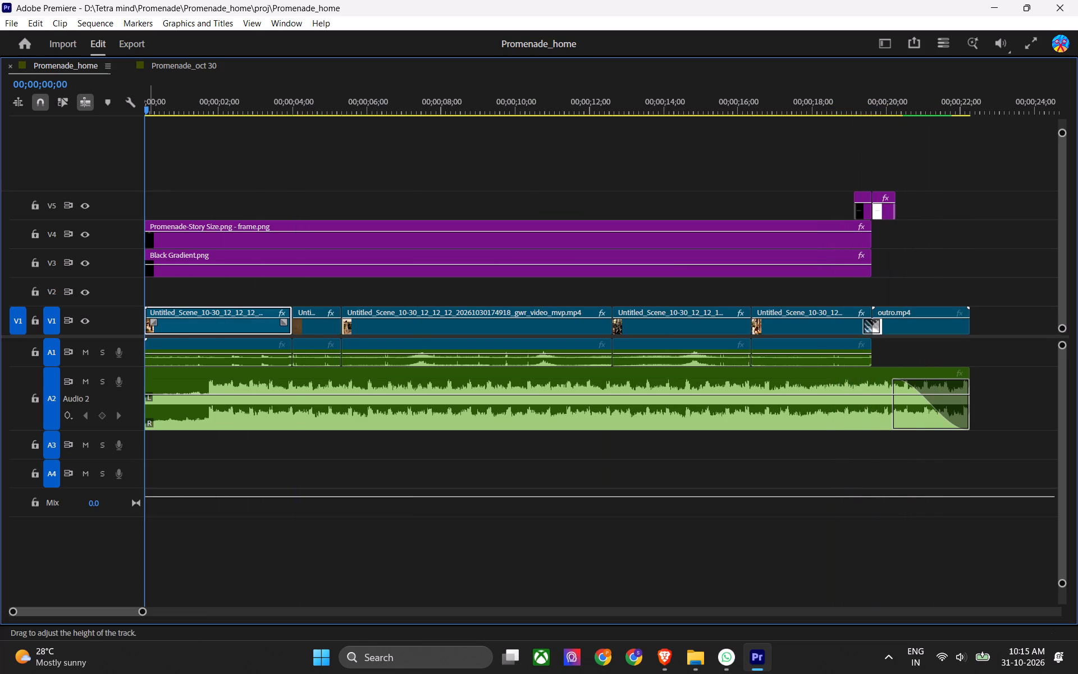
Restore the multi-panel workspace, shrink the video tracks so V1 to V5 all fit in the timeline, and save the project.
key(grave)
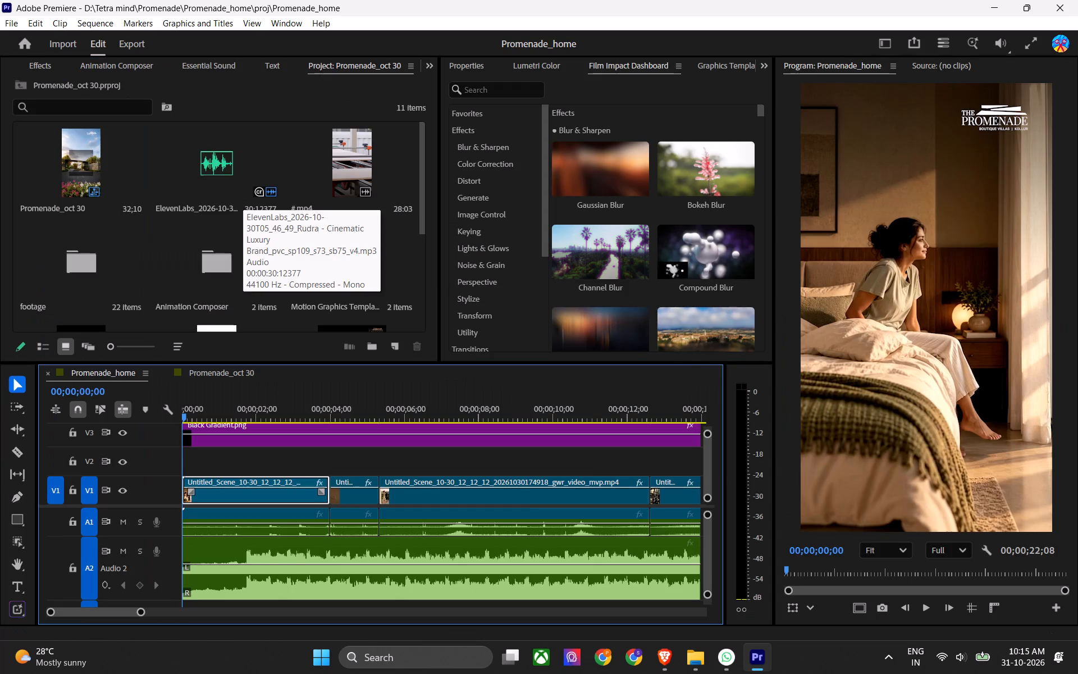
key(ctrl+s)
key(1)
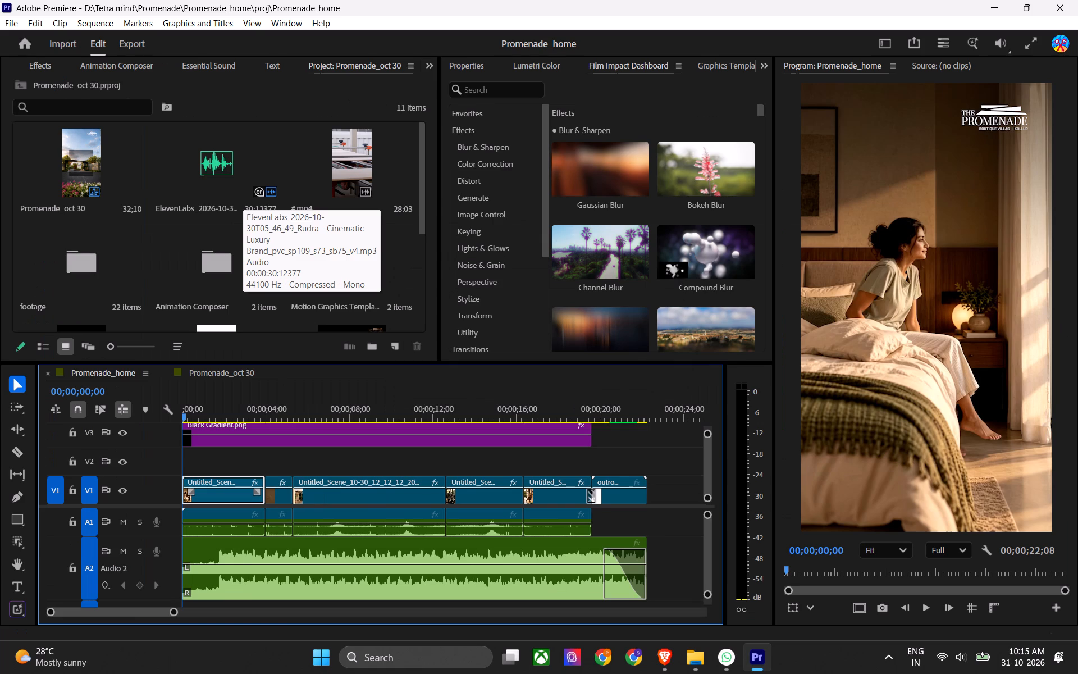
shift+scroll(159, 464, down, 8)
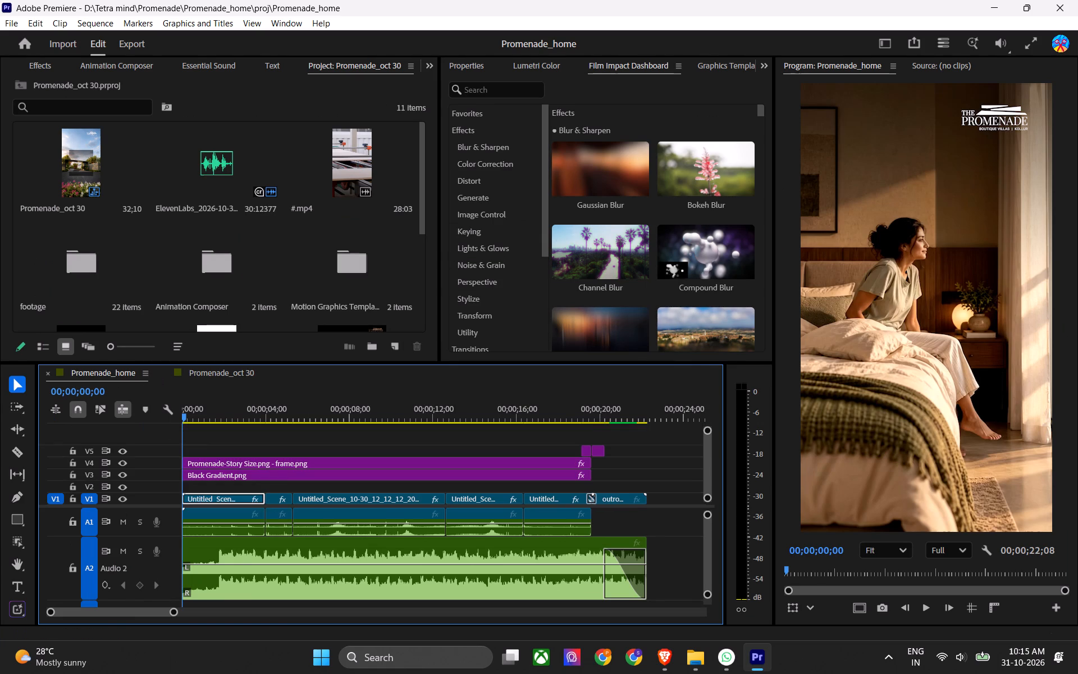
key(ctrl+s)
key(1)
key(1)
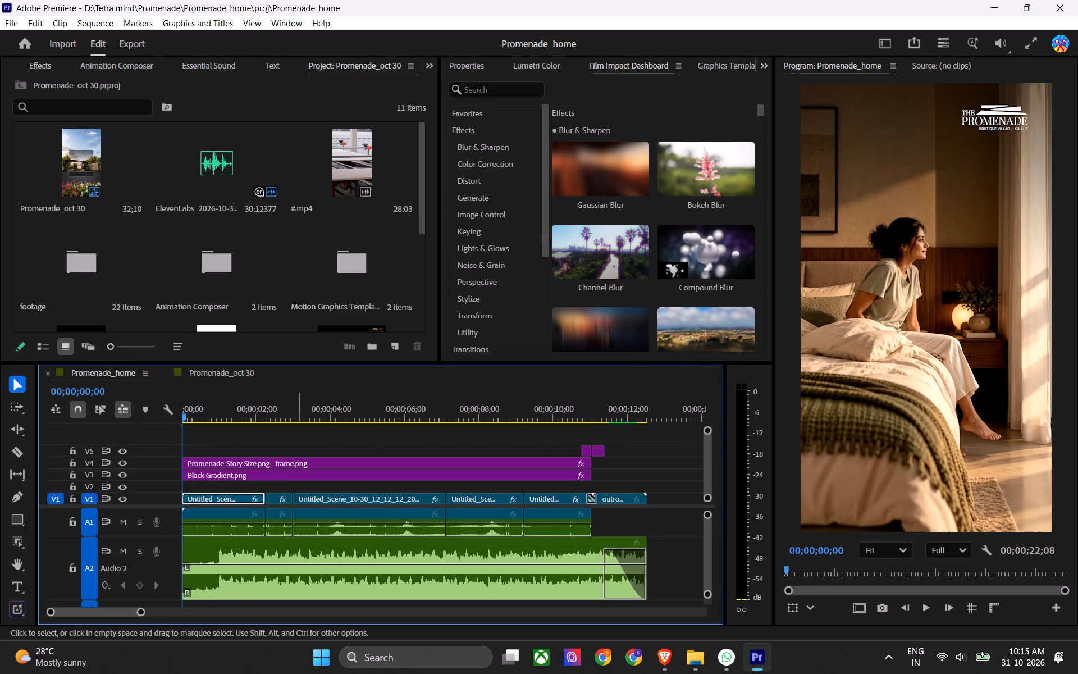
key(ctrl+s)
drag(241, 414, 155, 449)
key(ctrl+s)
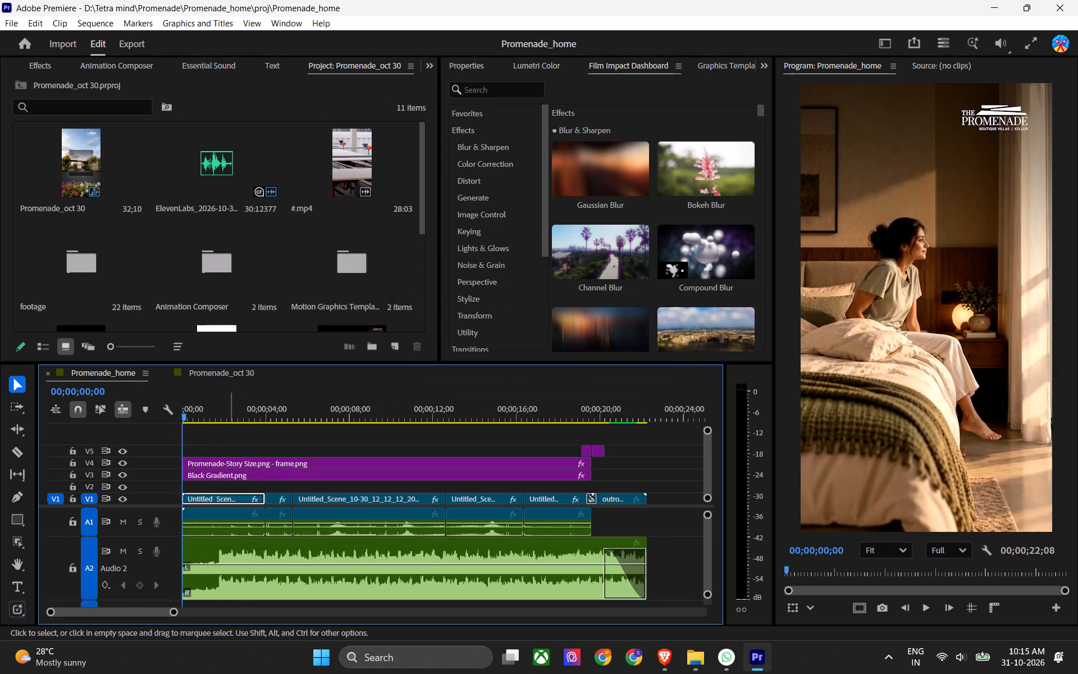
key(ctrl+s)
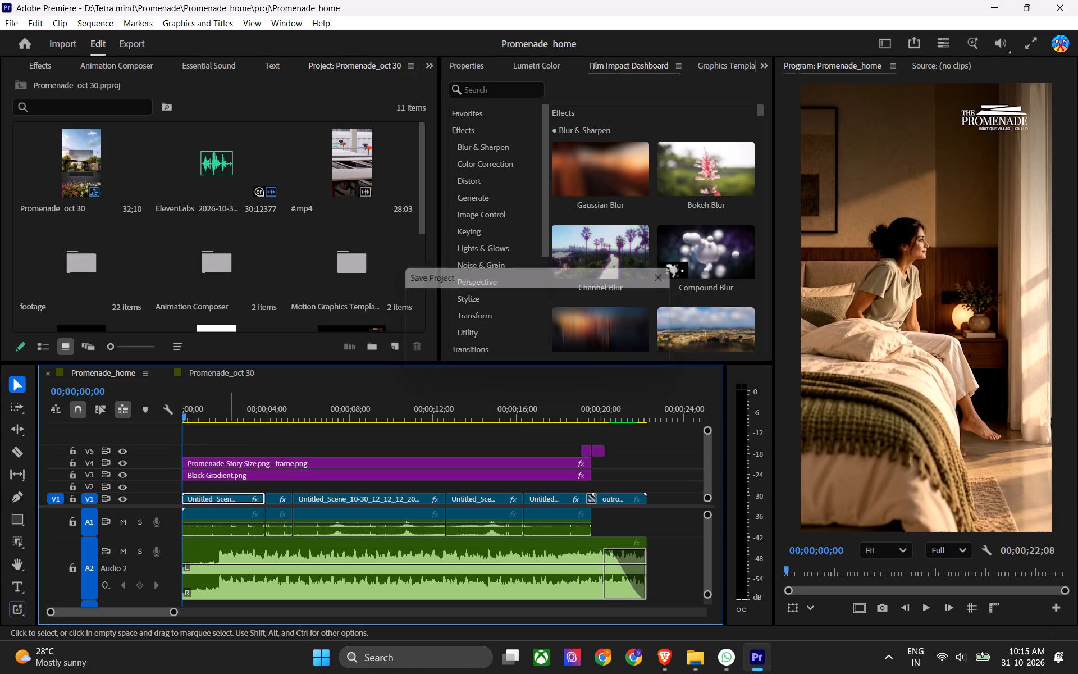
key(ctrl+s)
key(ctrl+s)
key(ctrl+s)
Scrub through the Promenade_home sequence to review the logo over the scenes, returning the playhead to 00;00;00;20.
drag(229, 406, 240, 412)
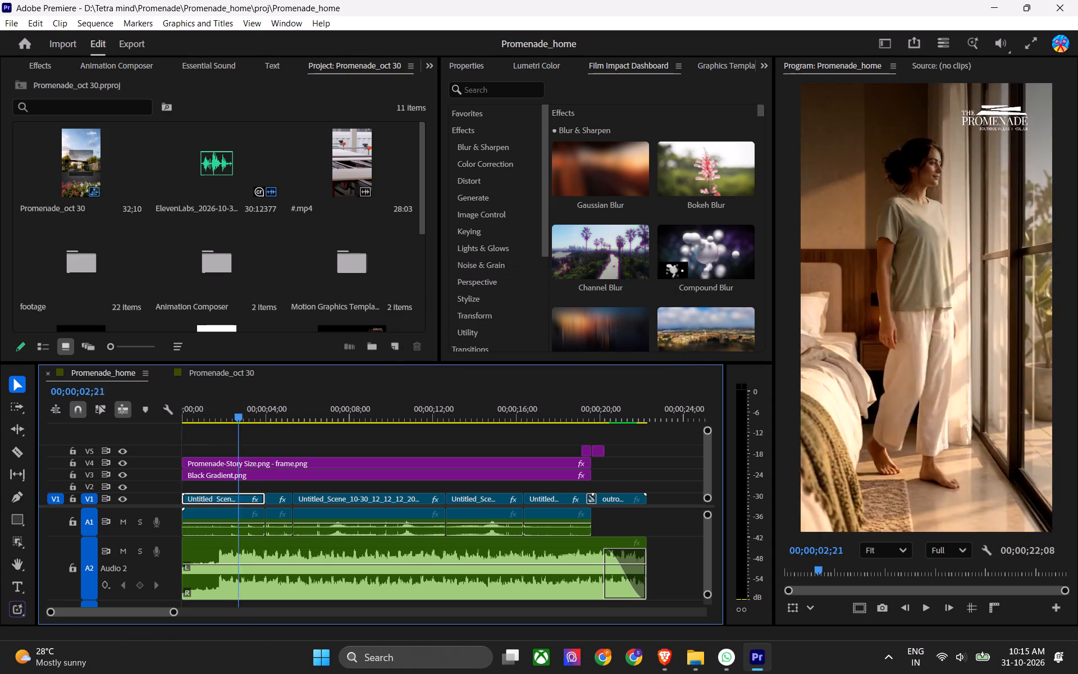
drag(240, 412, 257, 409)
key(t)
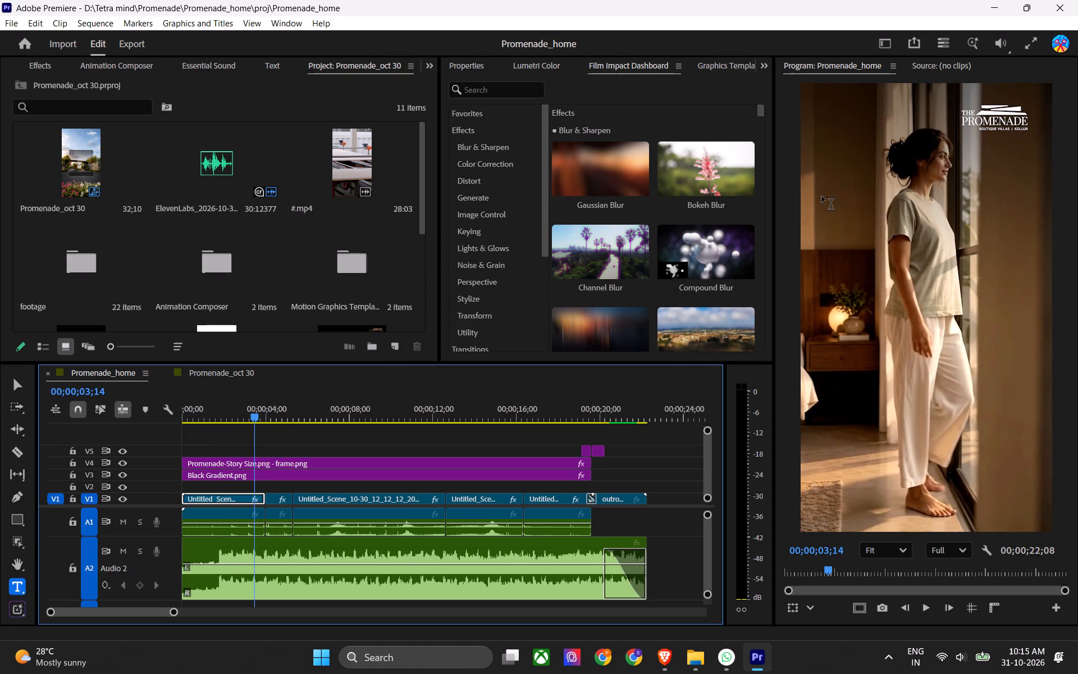
key(v)
drag(262, 404, 346, 411)
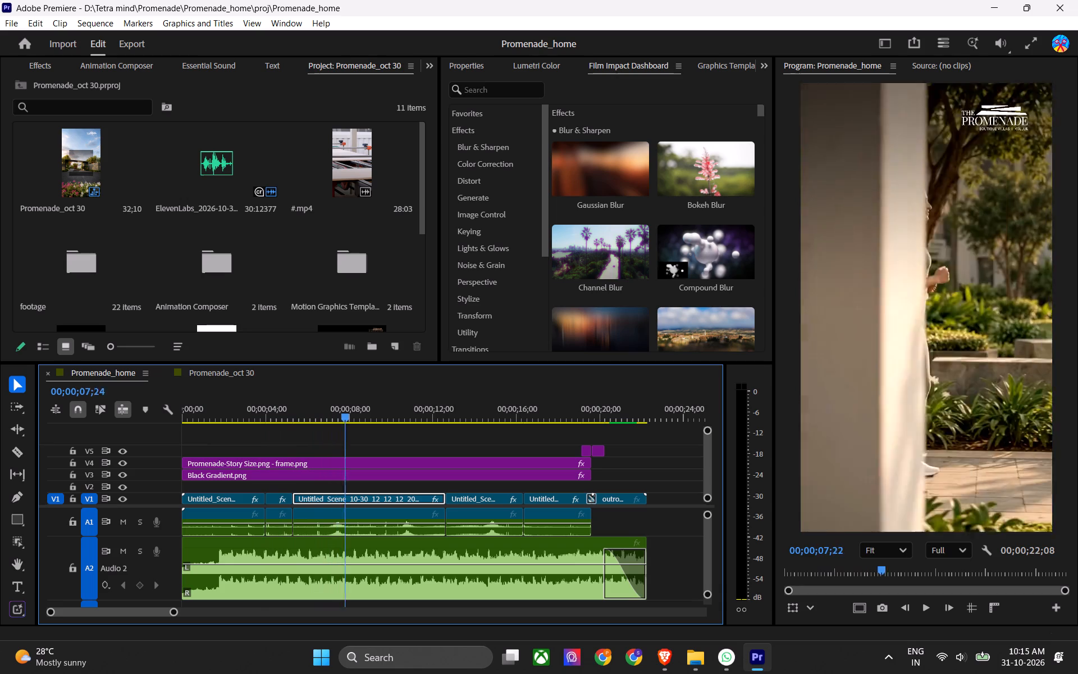
drag(346, 411, 533, 393)
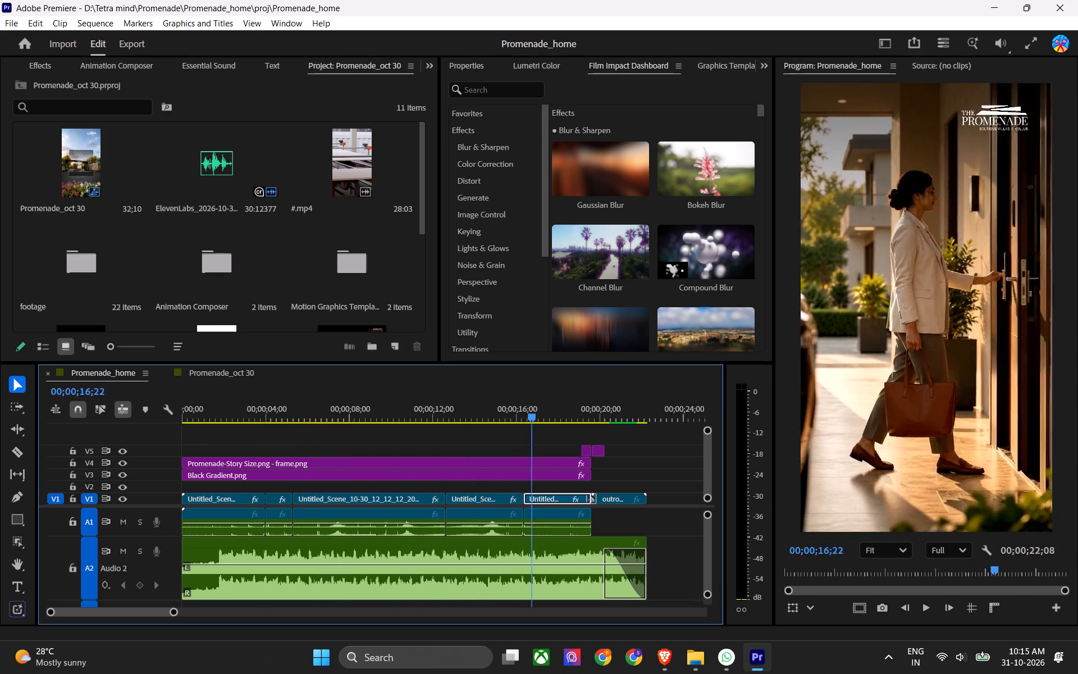
drag(533, 393, 526, 371)
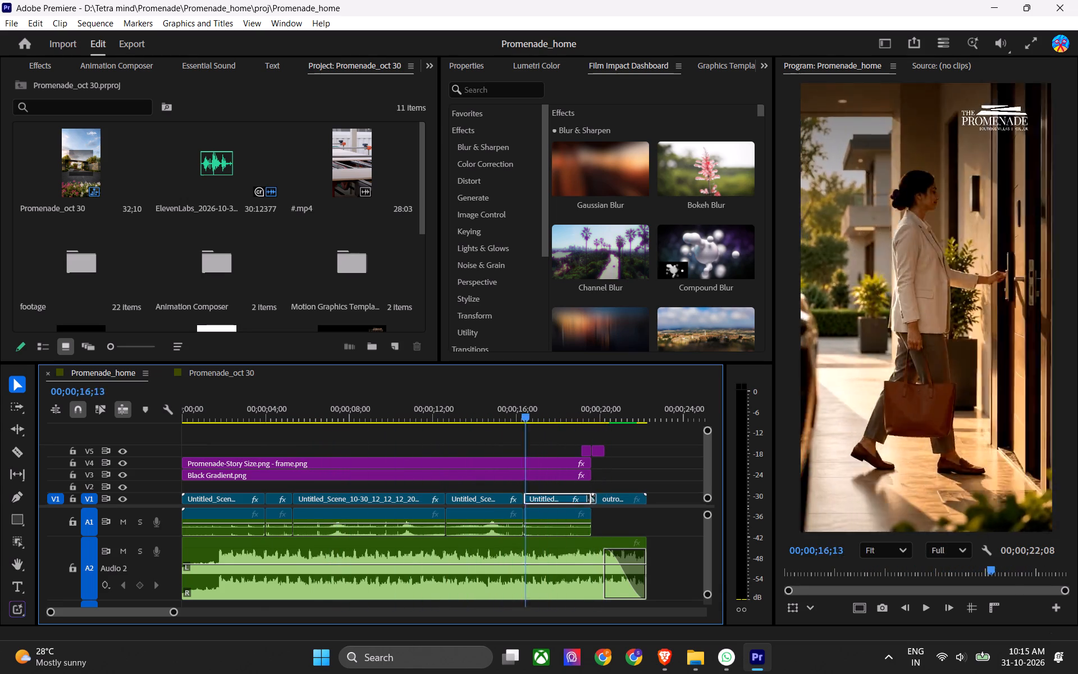
drag(526, 371, 197, 402)
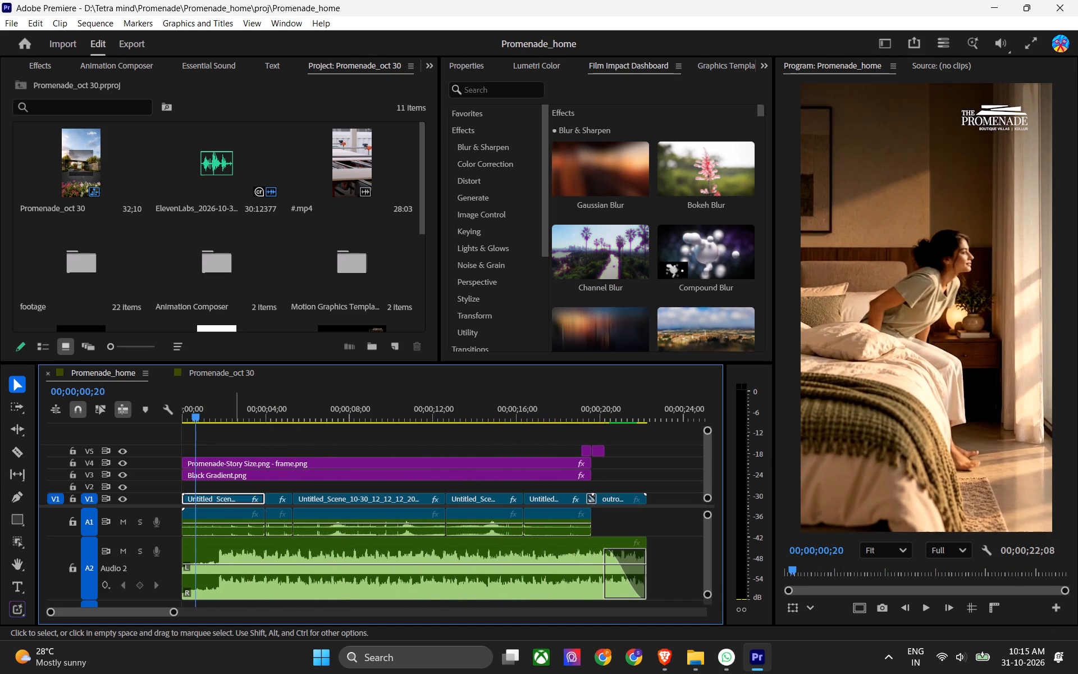
Set the scale of the Promenade-Story Size.png - frame.png clip on V4 to 15% and save the project.
click(235, 472)
click(252, 464)
key(ctrl+s)
scroll(590, 47, up, 5)
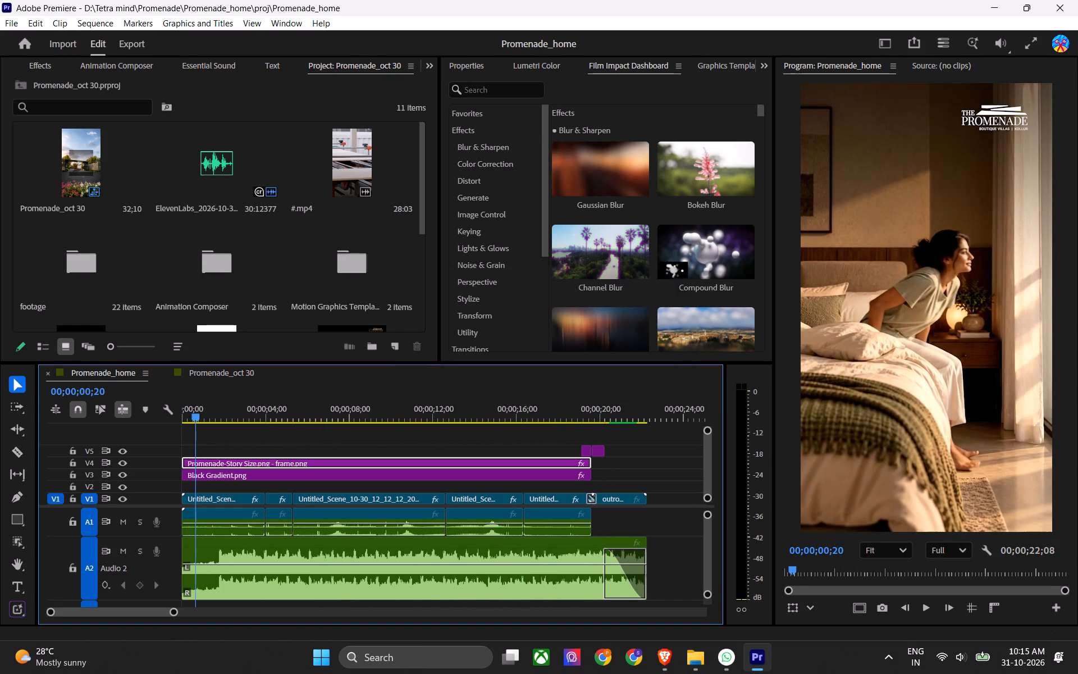
scroll(589, 55, up, 8)
key(ctrl+s)
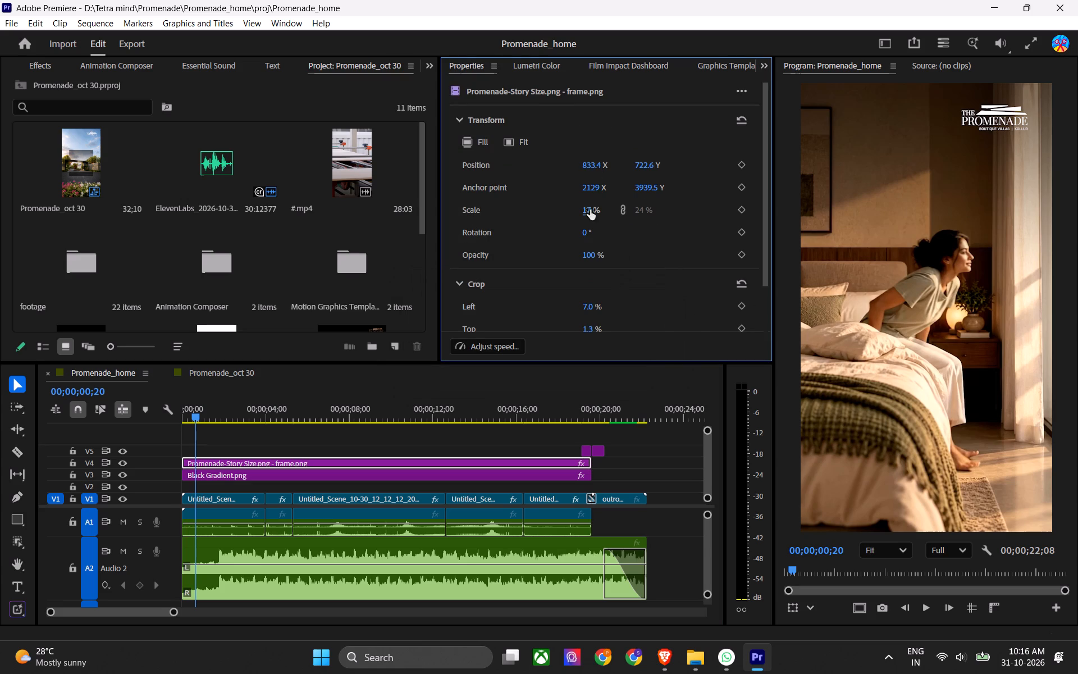
click(590, 210)
text(15)
key(Return)
key(ctrl+s)
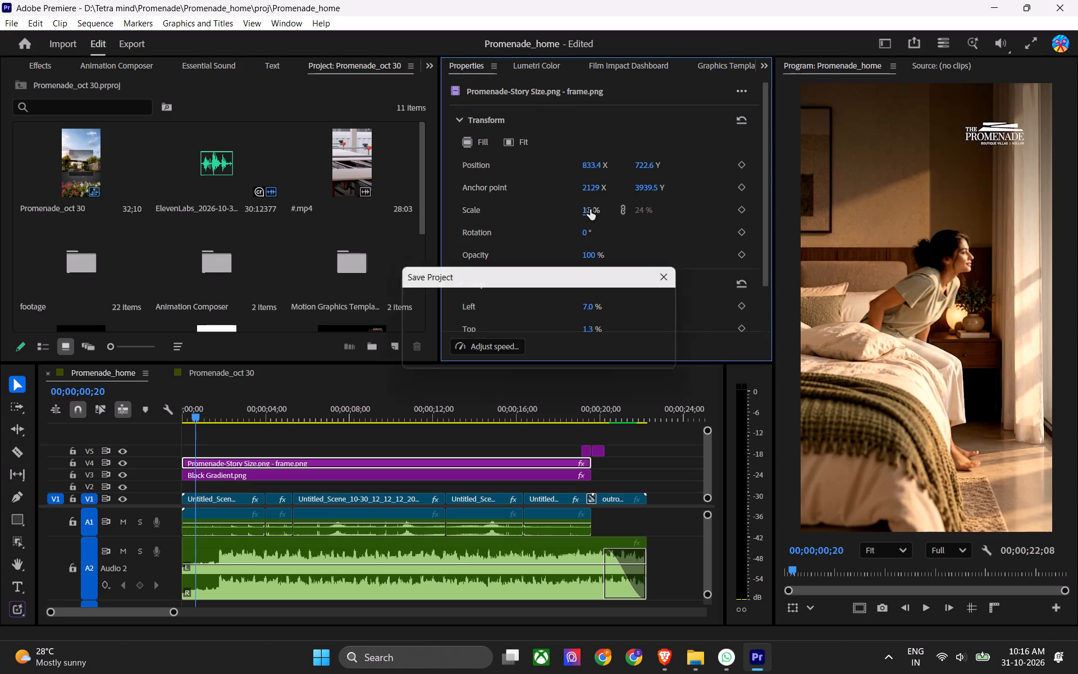
key(ctrl+s)
Move the logo toward the frame's upper-right corner, to position X 869 and Y 640, and save the project.
drag(651, 171, 595, 172)
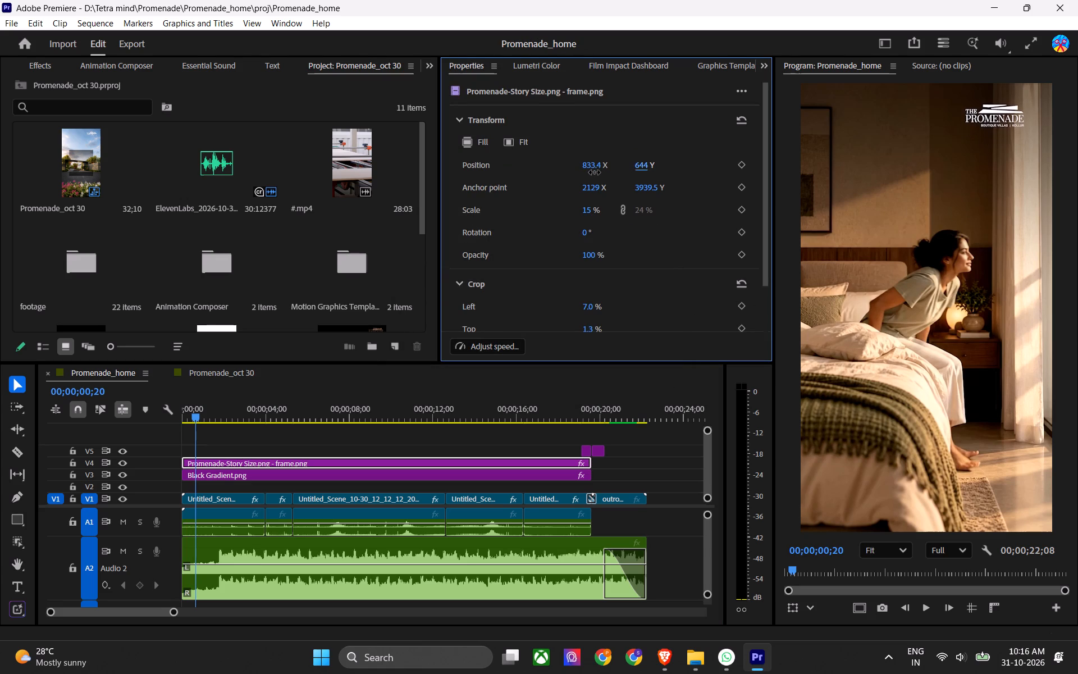
drag(595, 172, 610, 176)
key(ctrl+s)
drag(596, 168, 623, 168)
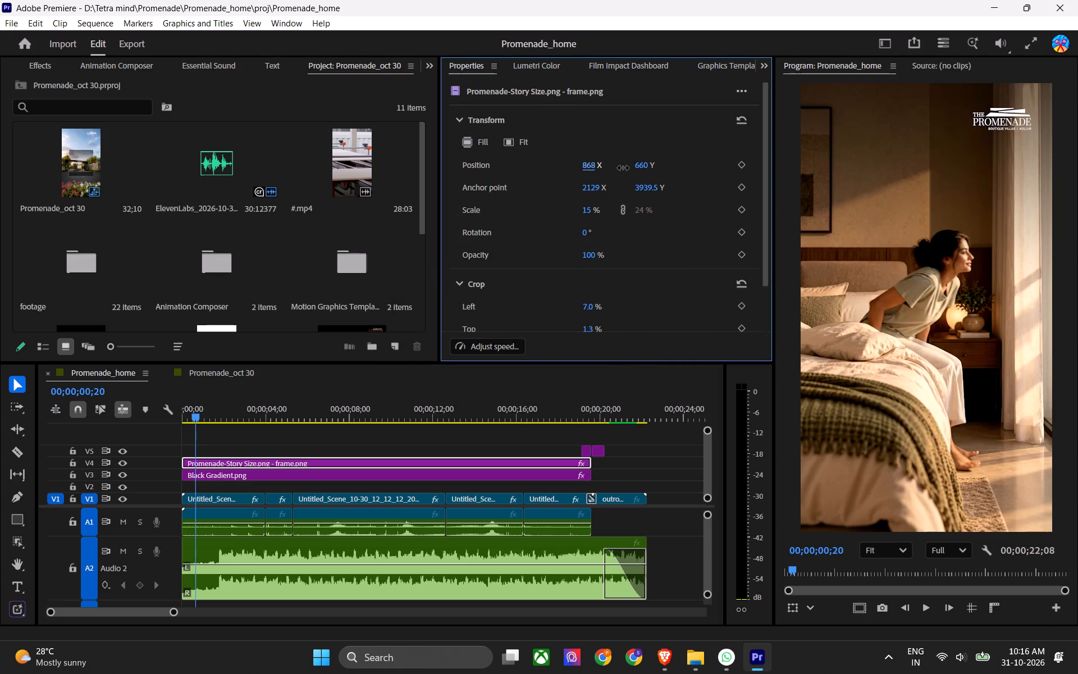
drag(623, 168, 622, 167)
key(ctrl+s)
drag(641, 166, 630, 169)
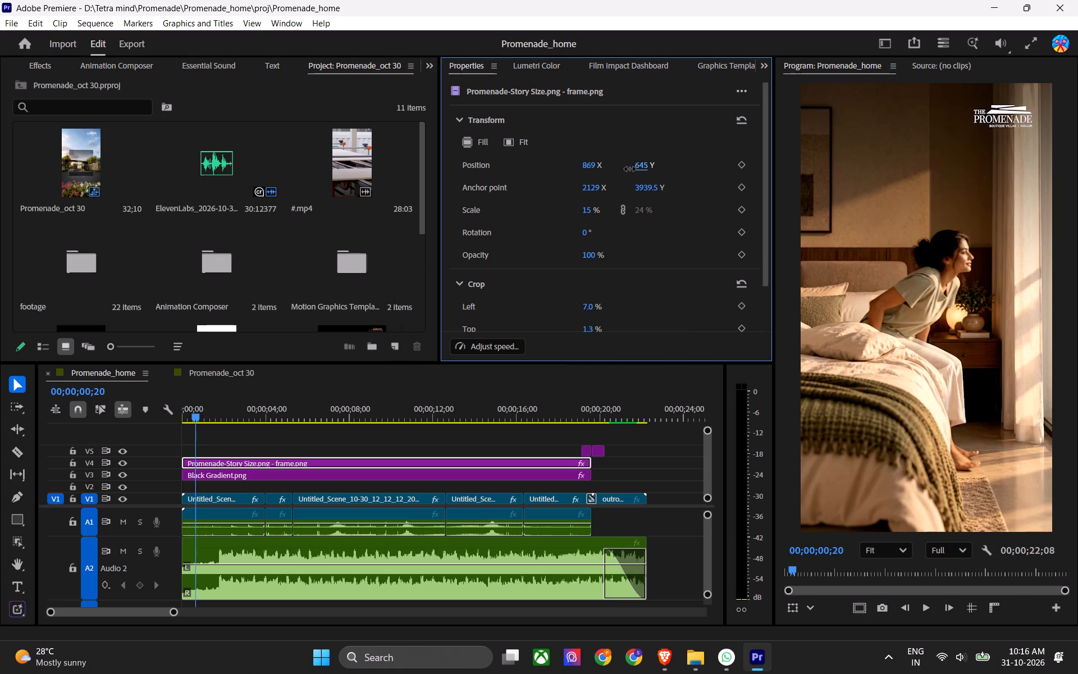
drag(630, 169, 629, 171)
click(670, 155)
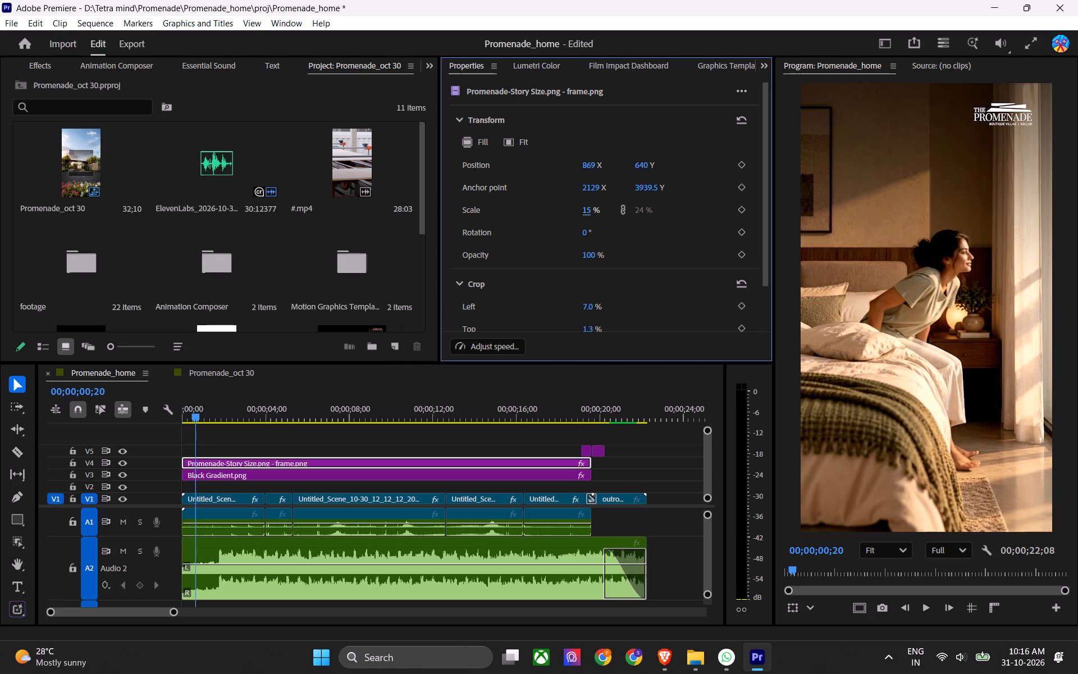
key(ctrl+s)
key(ctrl+s)
key(ctrl+s)
Set the logo's X position to 870 and save the project.
click(587, 172)
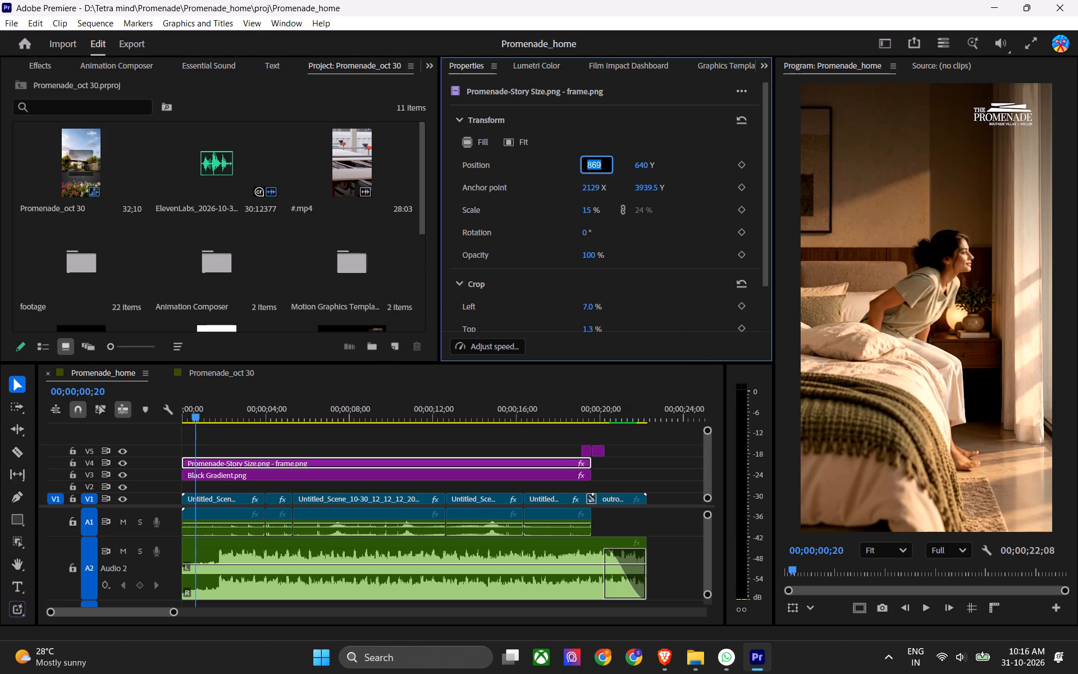
text(870)
key(Return)
key(ctrl+z)
key(ctrl+shift+z)
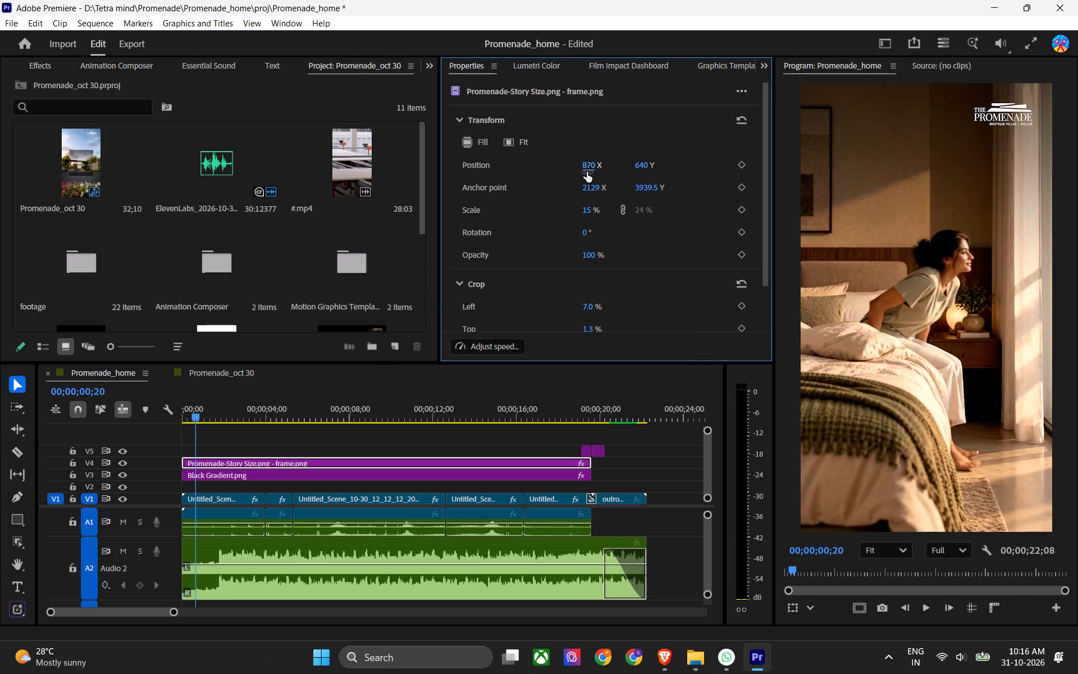
key(ctrl+s)
key(ctrl+s)
click(688, 299)
key(ctrl+s)
key(ctrl+s)
key(ctrl+s)
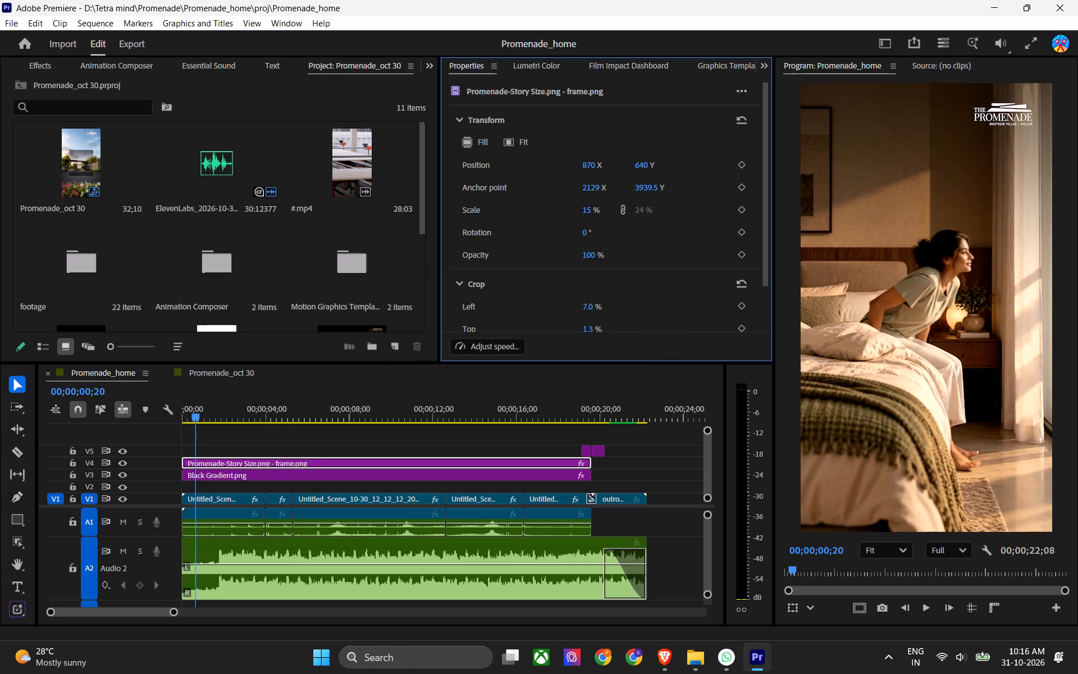
Scrub through the jogging and gym scenes to check the logo placement, leave the playhead at 00;00;12;17, and save the project.
drag(269, 408, 461, 424)
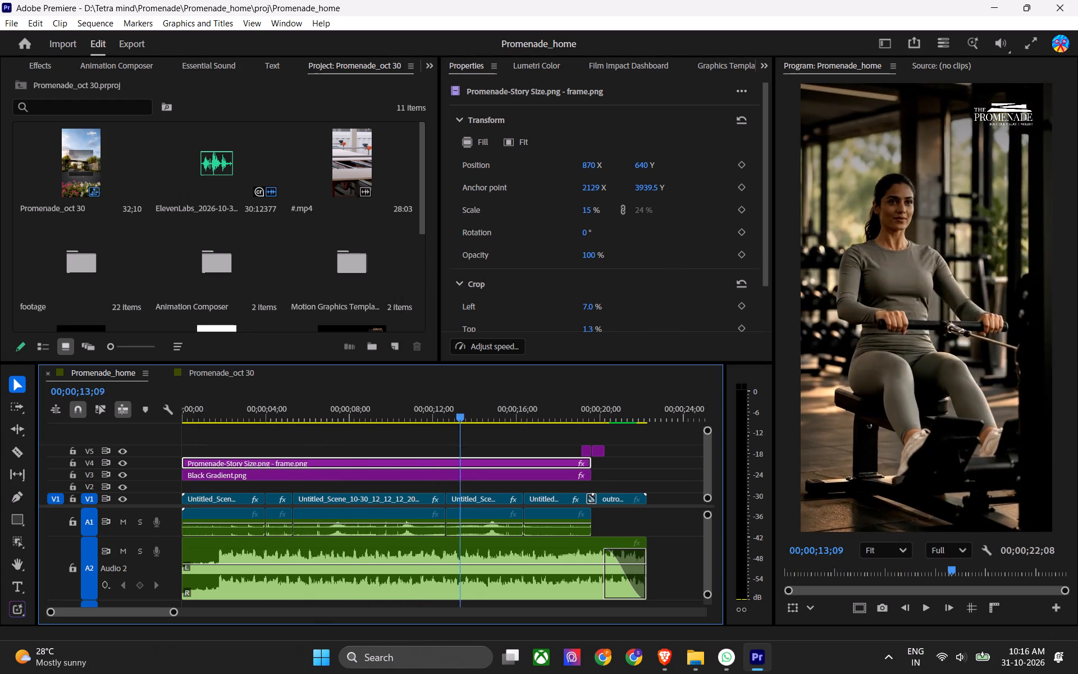
drag(461, 424, 389, 444)
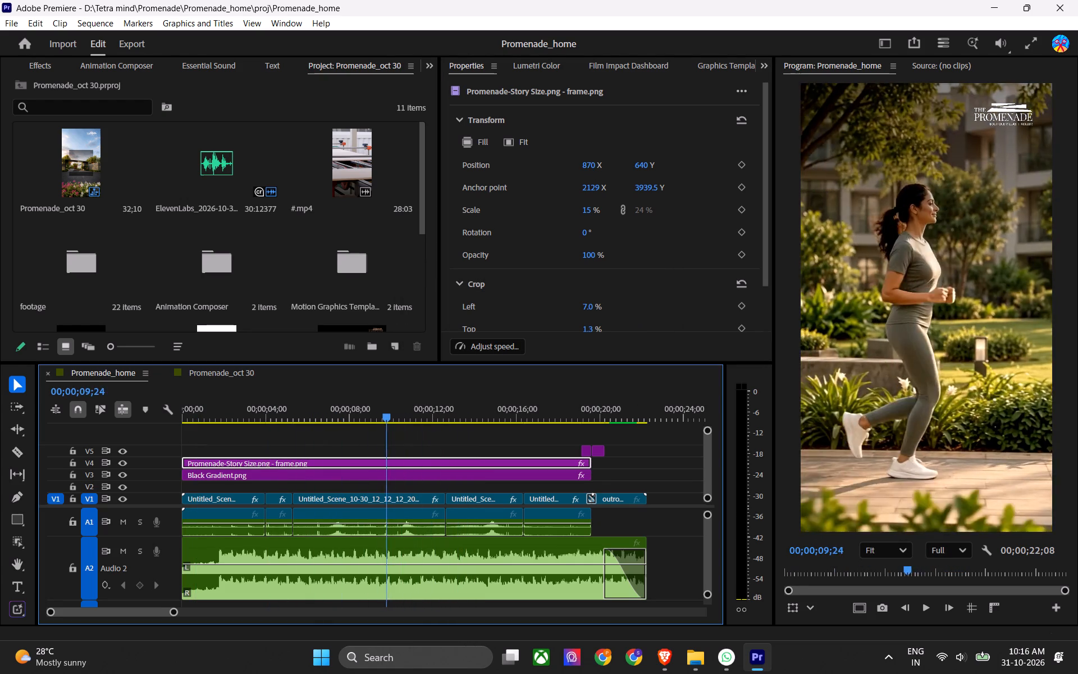
drag(389, 444, 428, 432)
key(ctrl+s)
key(ctrl+s)
click(451, 440)
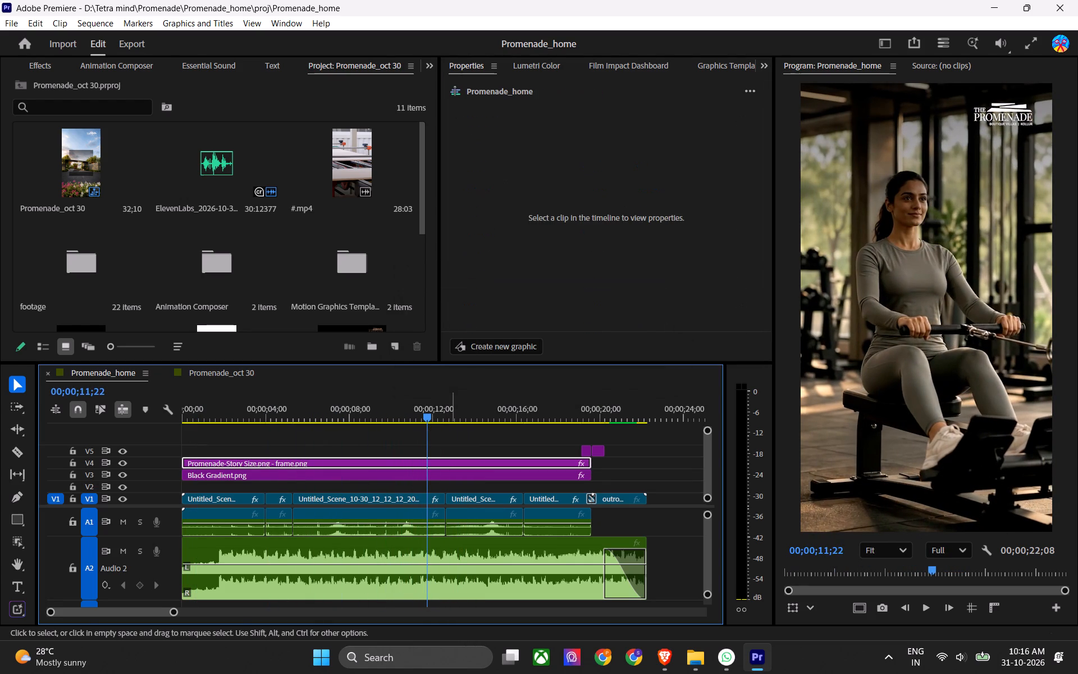
drag(432, 413, 446, 415)
click(458, 441)
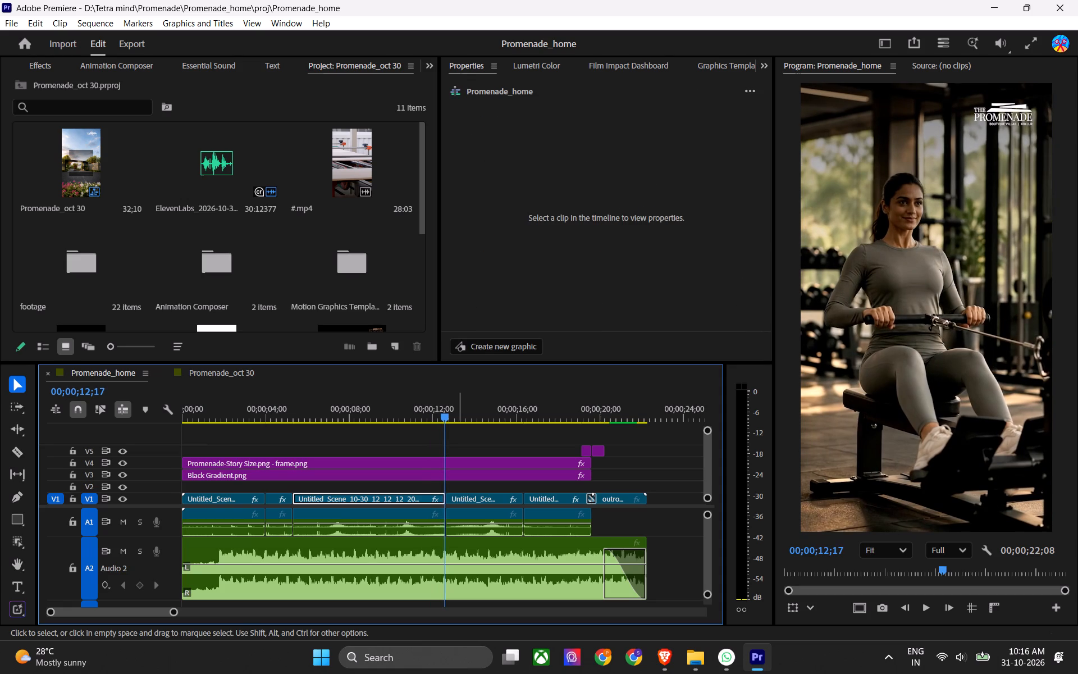
key(ctrl+s)
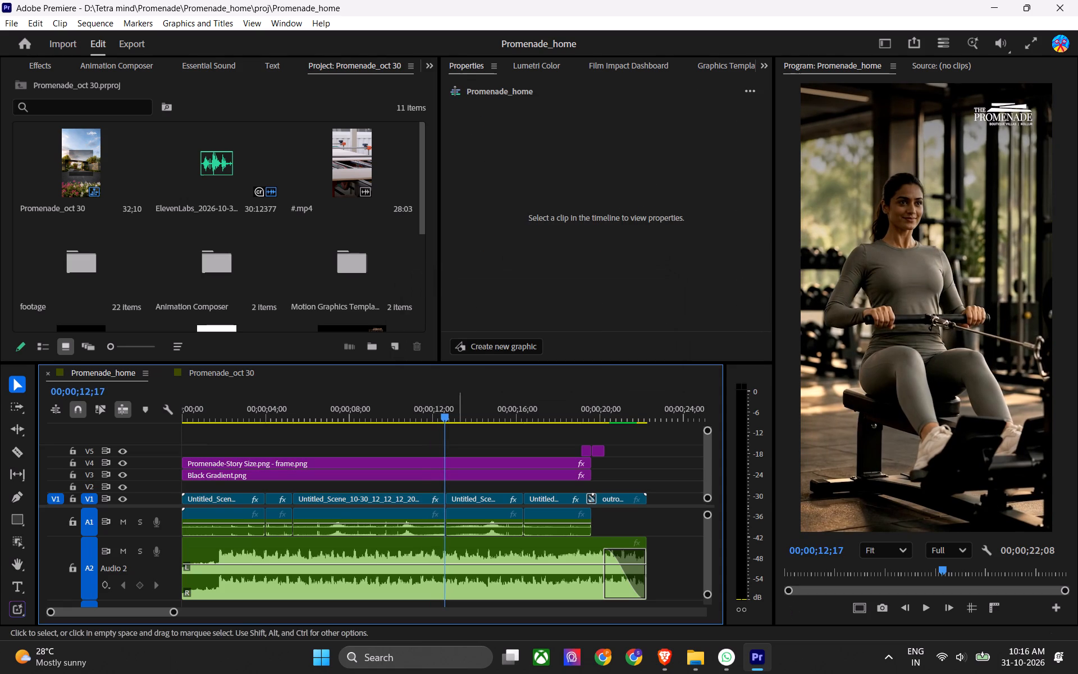
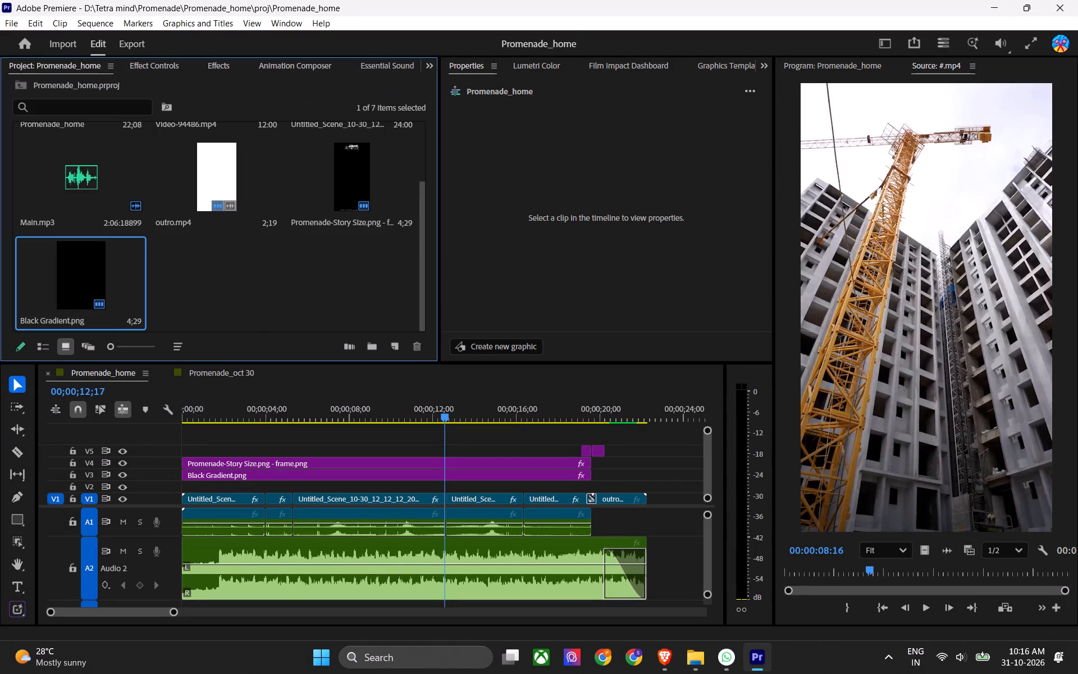
Open the Untitled_Scene_10-30 source clip for viewing and scrub through it to the gym rowing scene at 00:00:13:13.
click(323, 233)
scroll(325, 231, up, 2)
scroll(325, 231, down, 1)
scroll(325, 231, up, 2)
scroll(271, 180, up, 4)
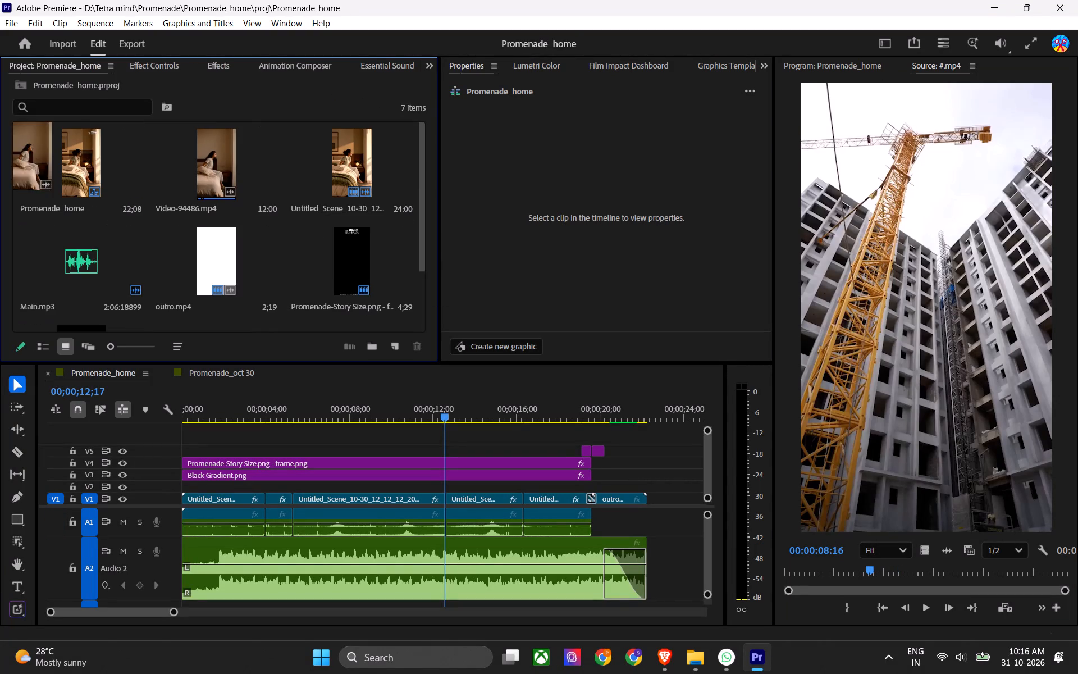
double_click(328, 172)
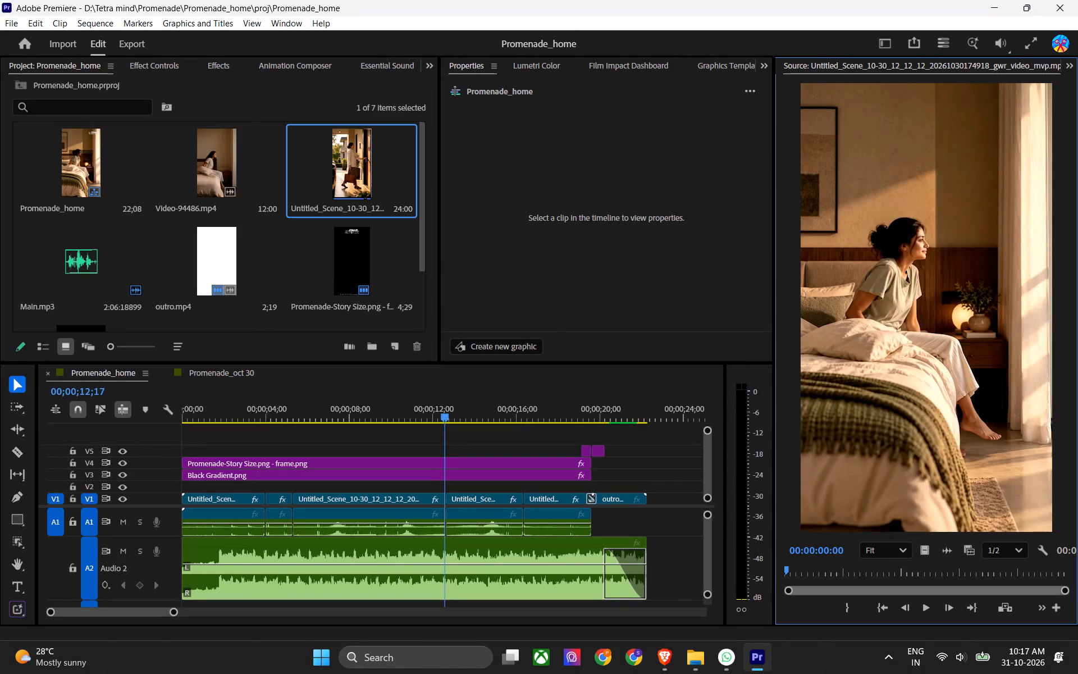
drag(880, 570, 944, 534)
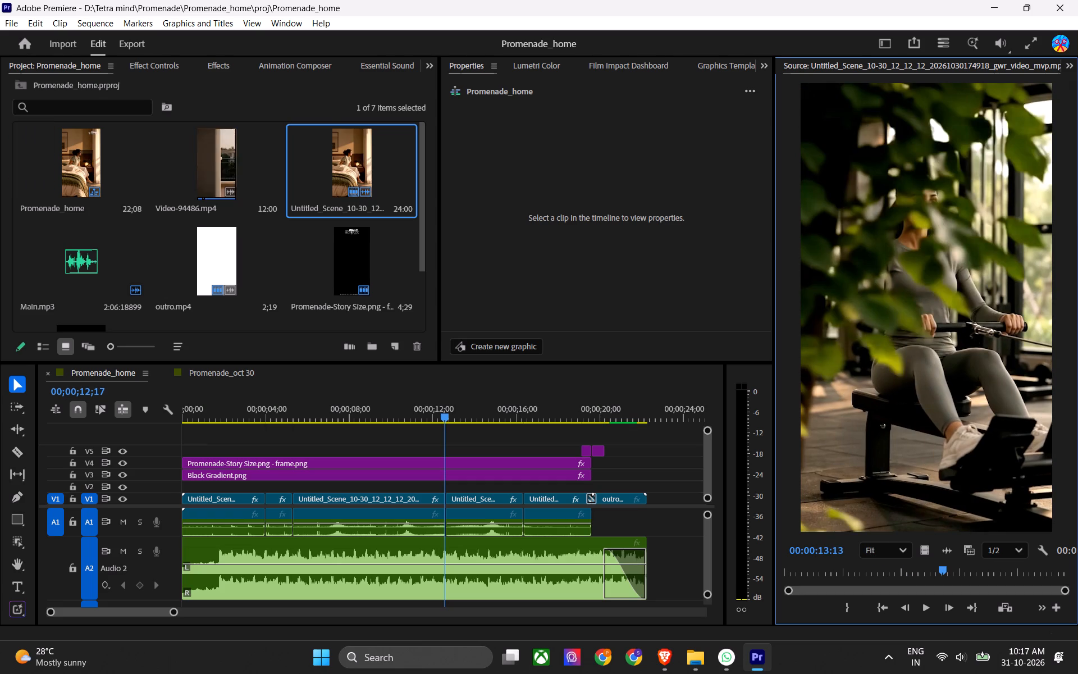
Open Video-94486.mp4 for viewing, scrub to its captioned gym scene at 00:00:06:03, and save the project.
click(202, 148)
double_click(202, 148)
drag(892, 573, 921, 572)
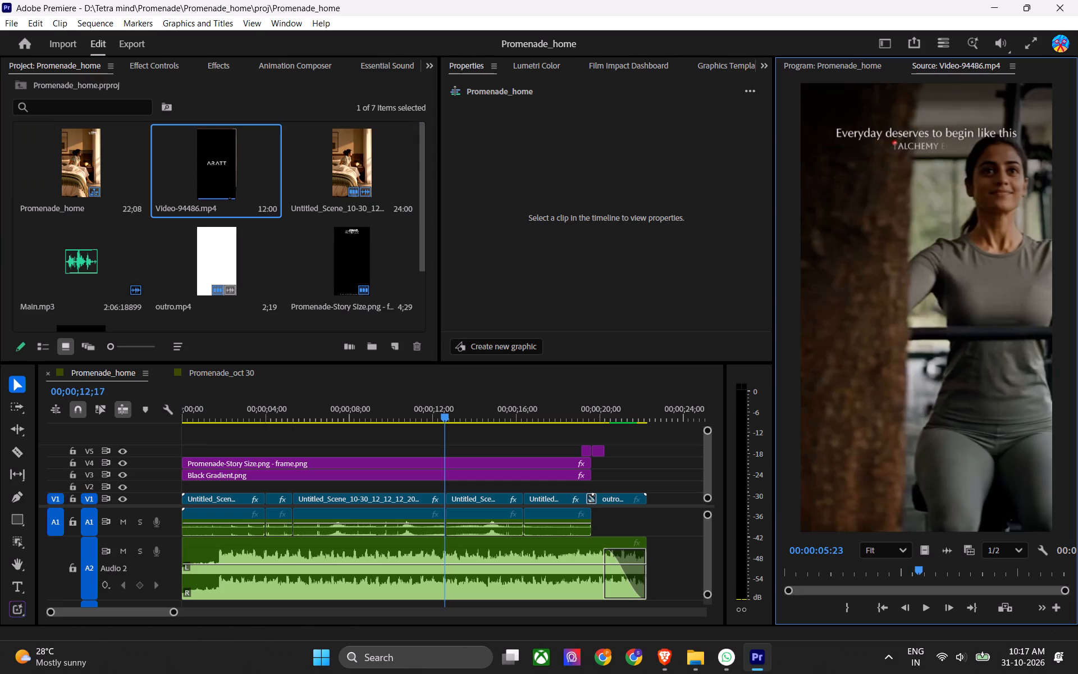
drag(921, 572, 929, 571)
click(506, 440)
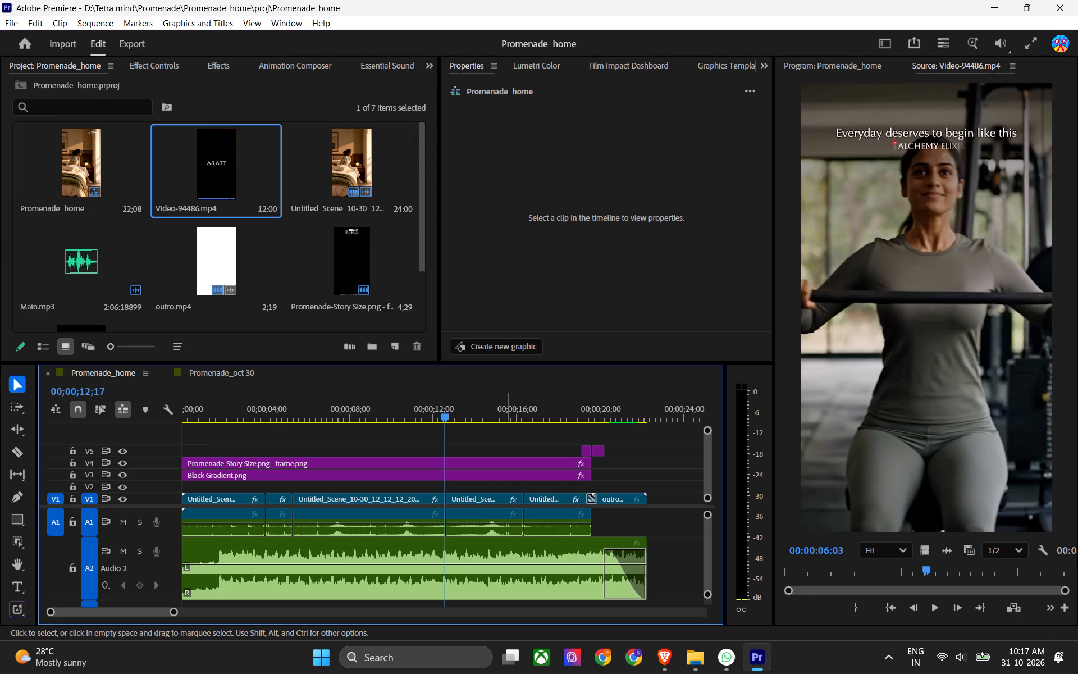
click(540, 438)
key(ctrl+s)
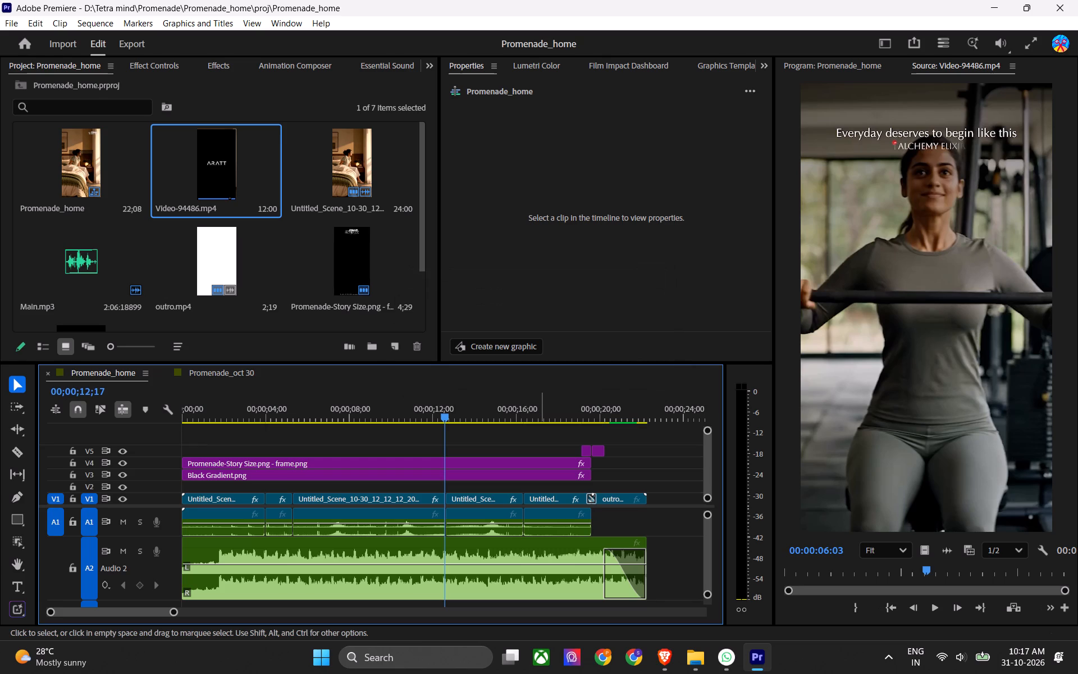
click(540, 438)
Scrub the sequence's rowing scene back to 00;00;12;10 and compare it with the captioned gym shot in Video-94486.mp4.
drag(475, 413, 485, 416)
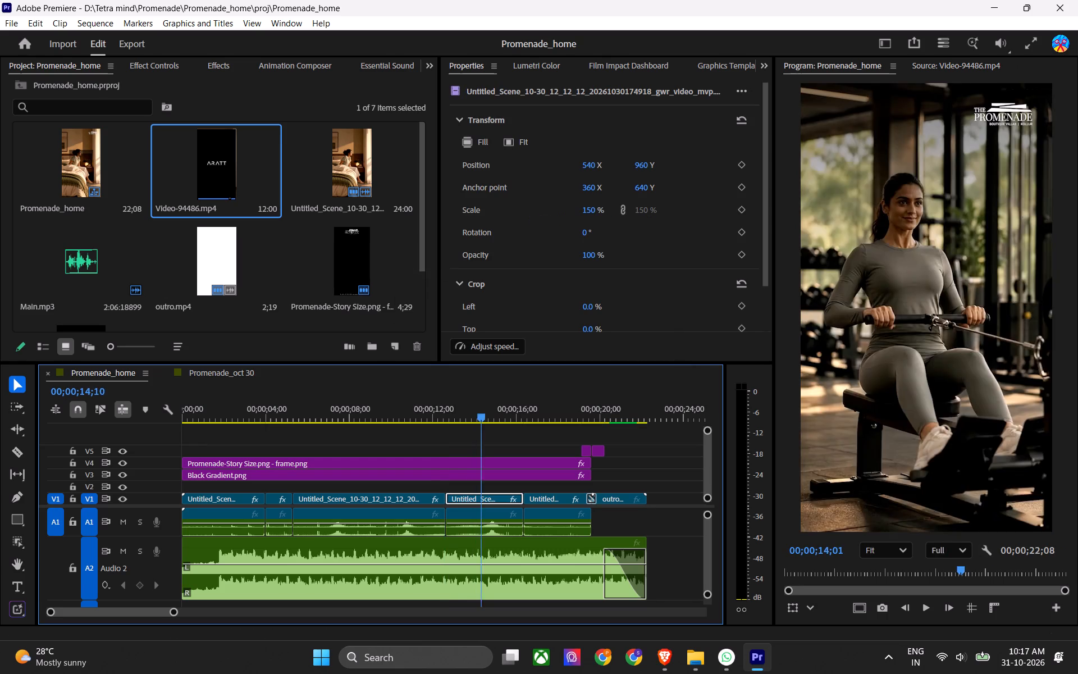
drag(485, 416, 442, 417)
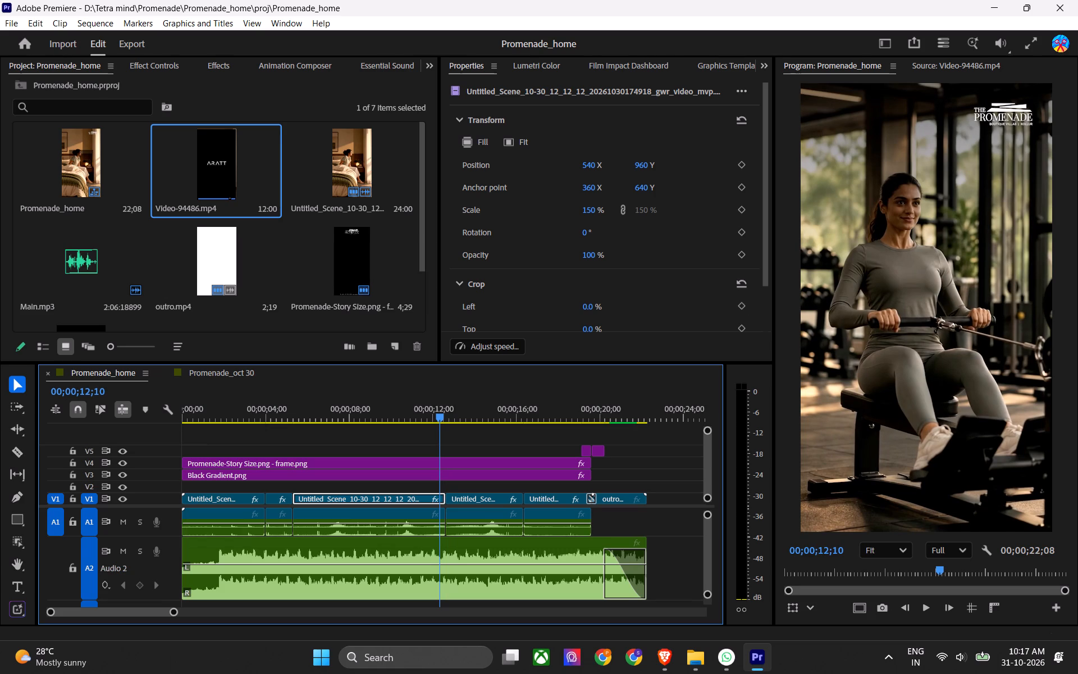
click(958, 67)
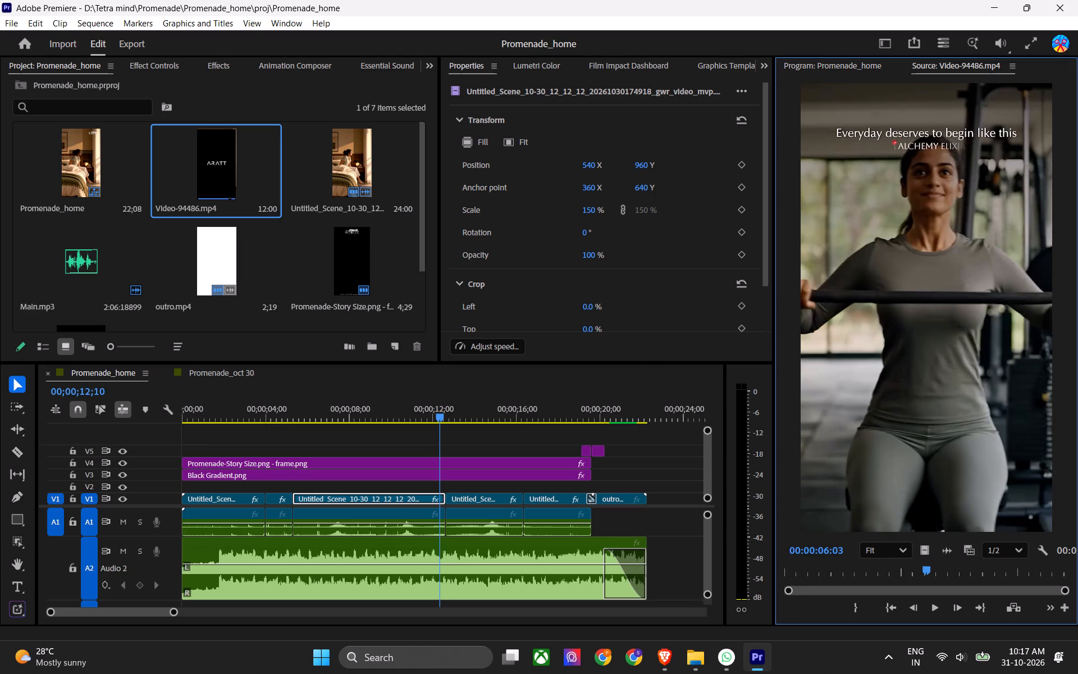
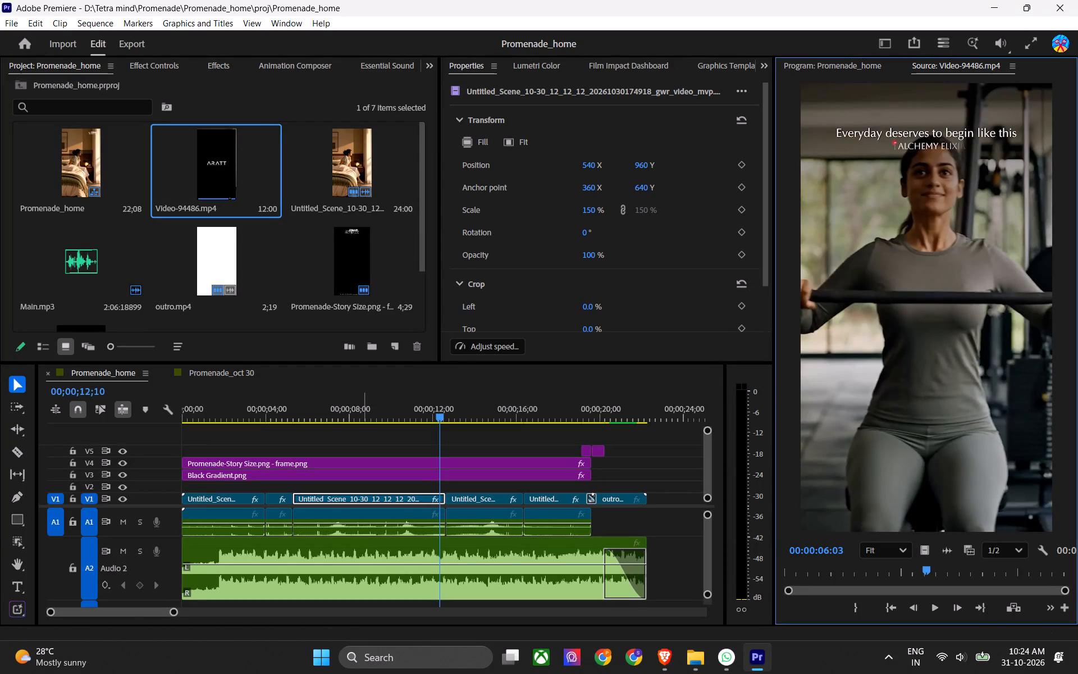
Add a text caption starting with "Everyday" above the woman in the rowing scene, beginning at 00;00;11;25 in the Promenade_home sequence.
click(430, 414)
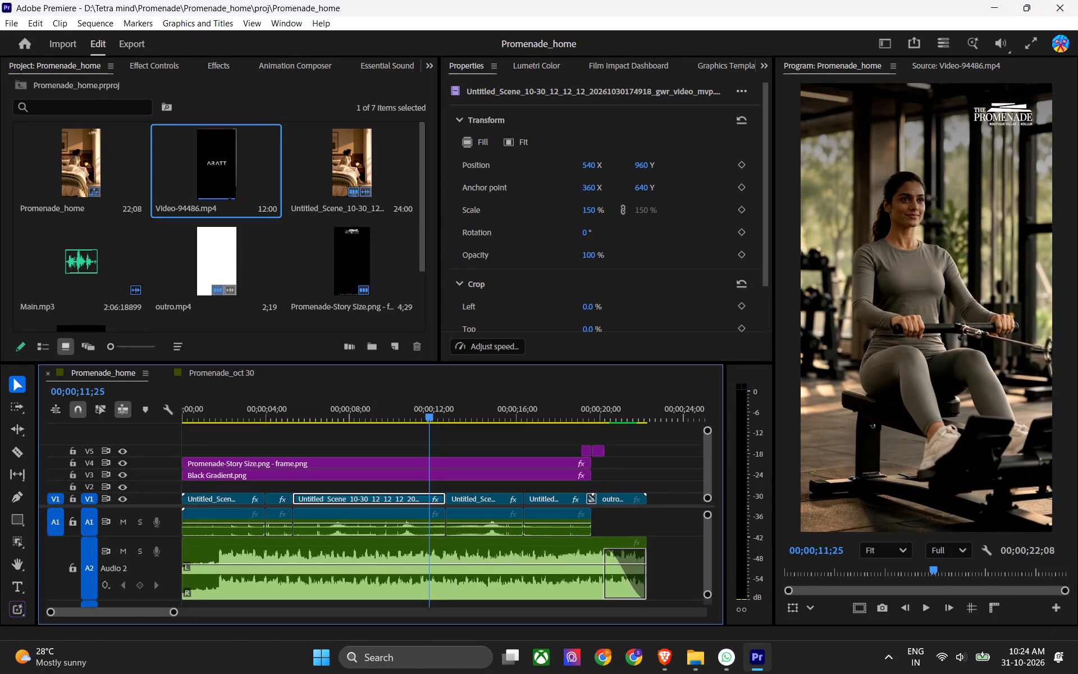
key(t)
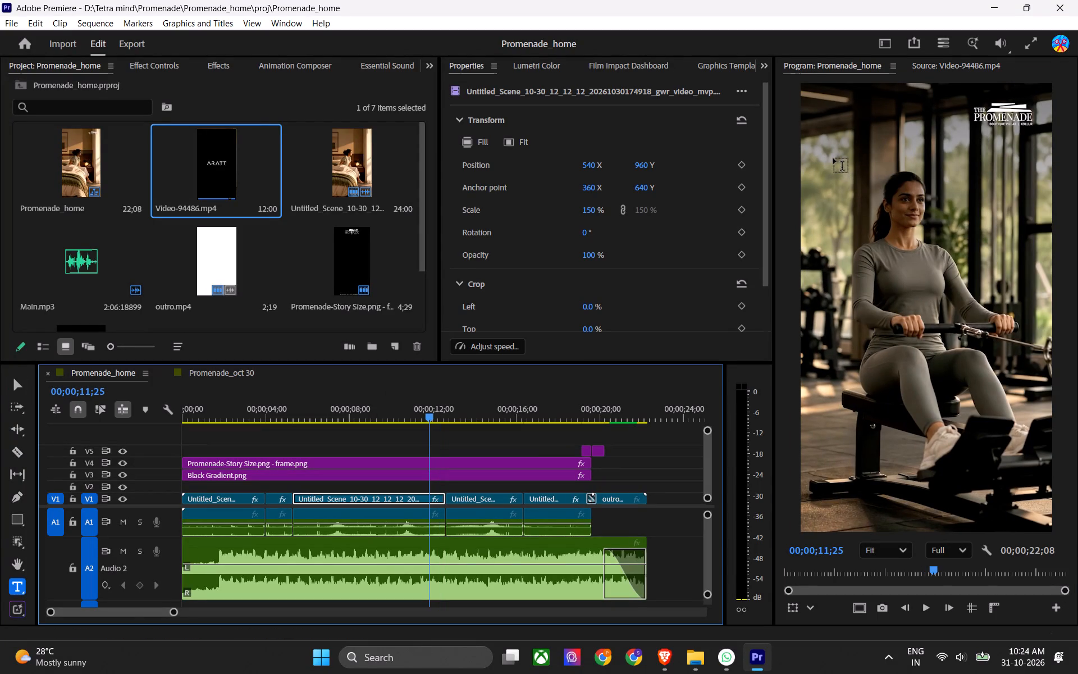
click(835, 157)
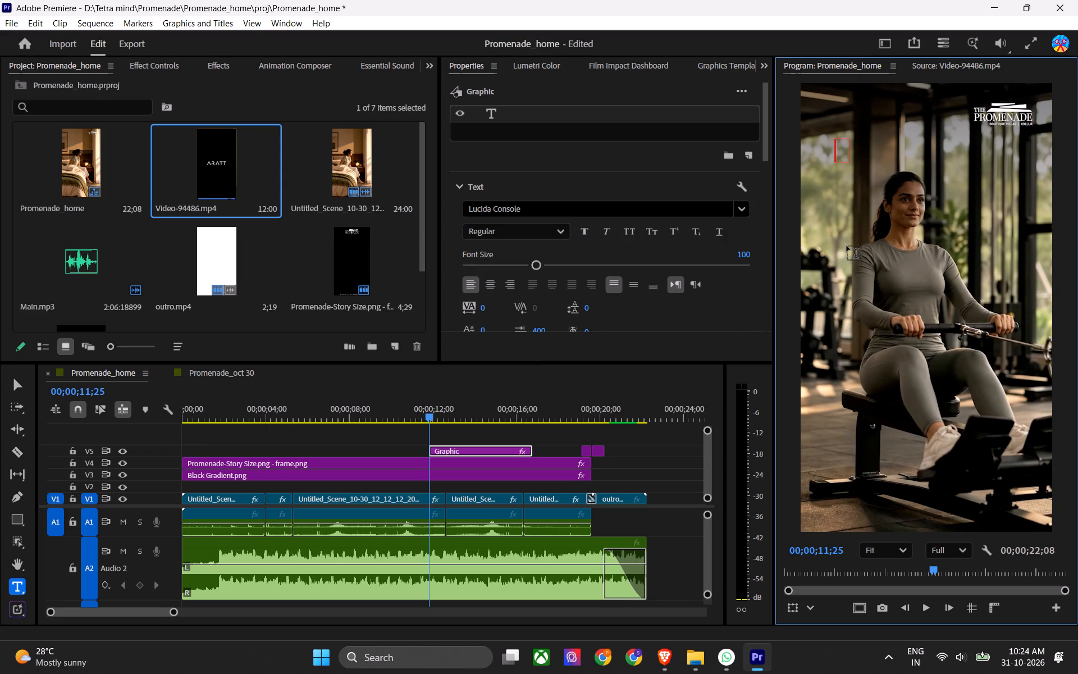
text(Everyday)
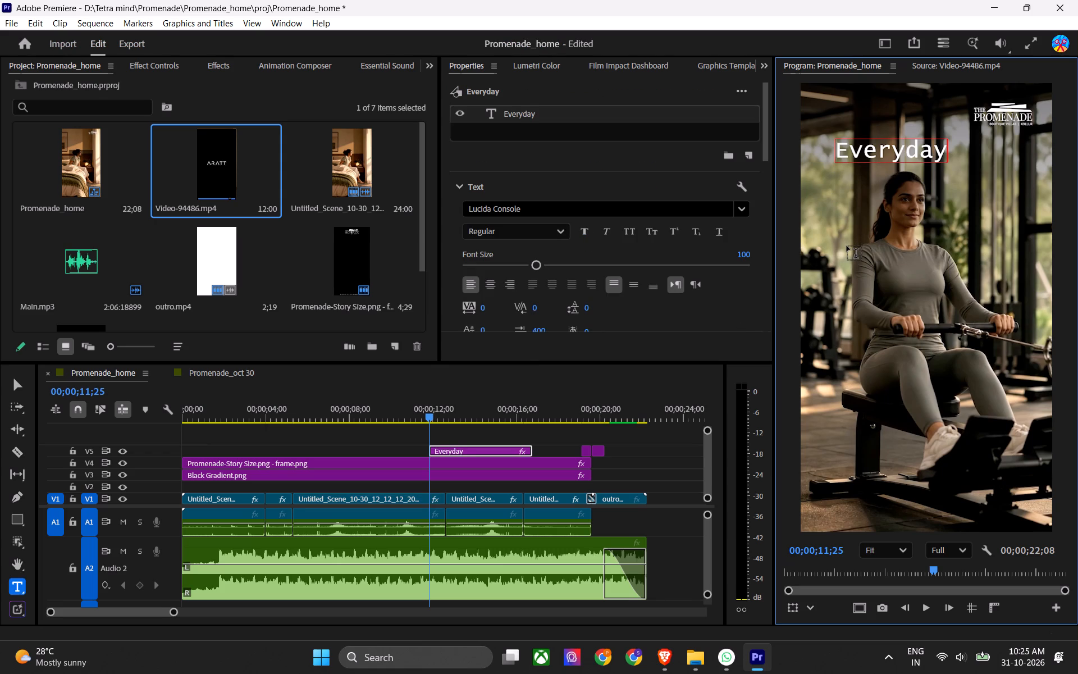
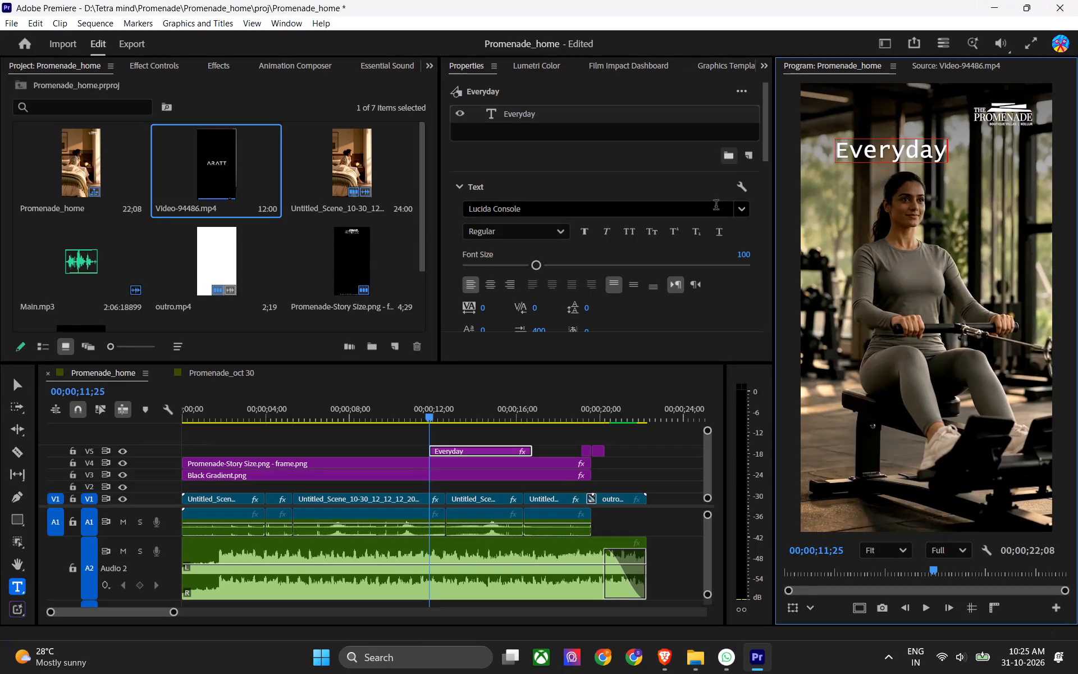
Continue the caption above the woman in the rowing scene with the word "deserves".
key(space)
text(deserves)
key(space)
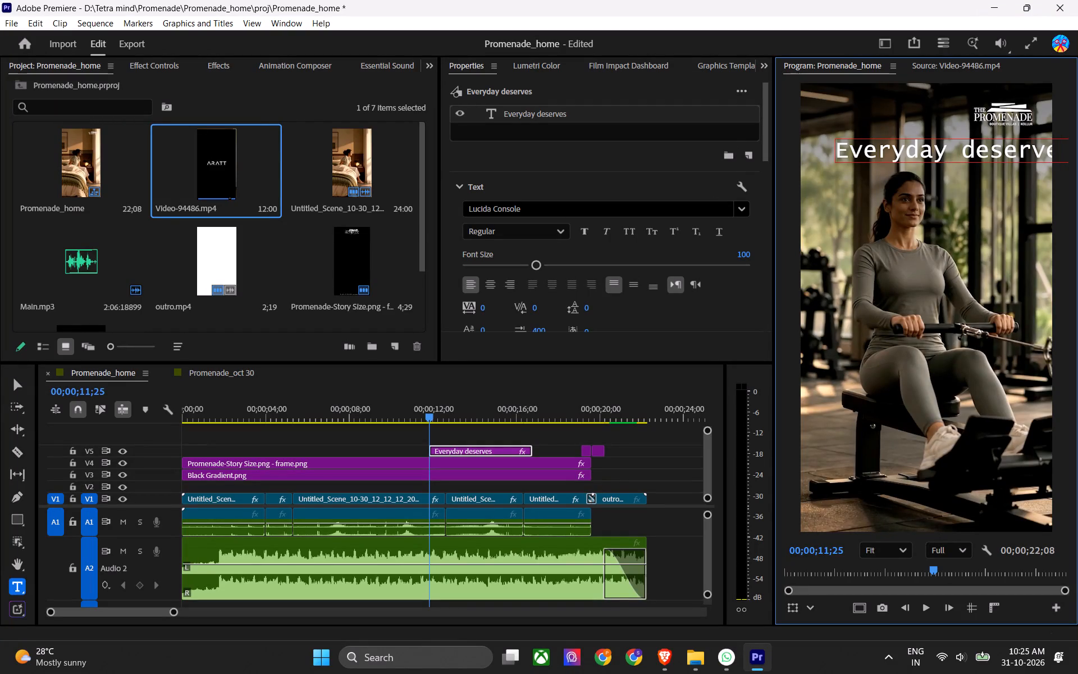
Reduce the "Everyday deserves" caption's font size to 39.
click(503, 440)
click(487, 449)
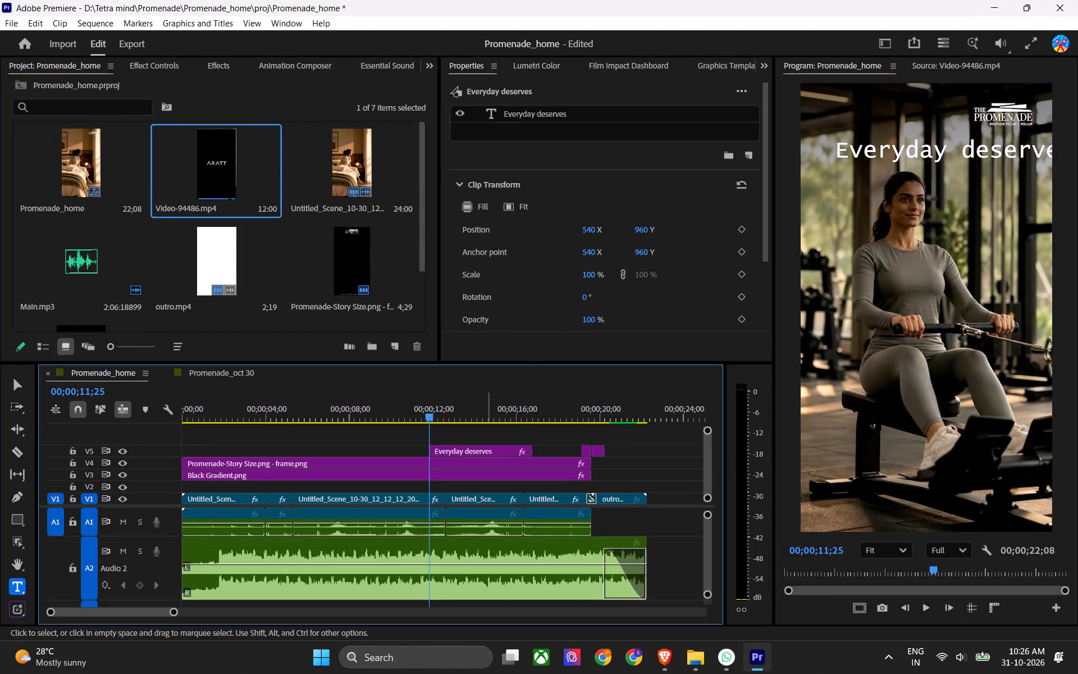
click(566, 117)
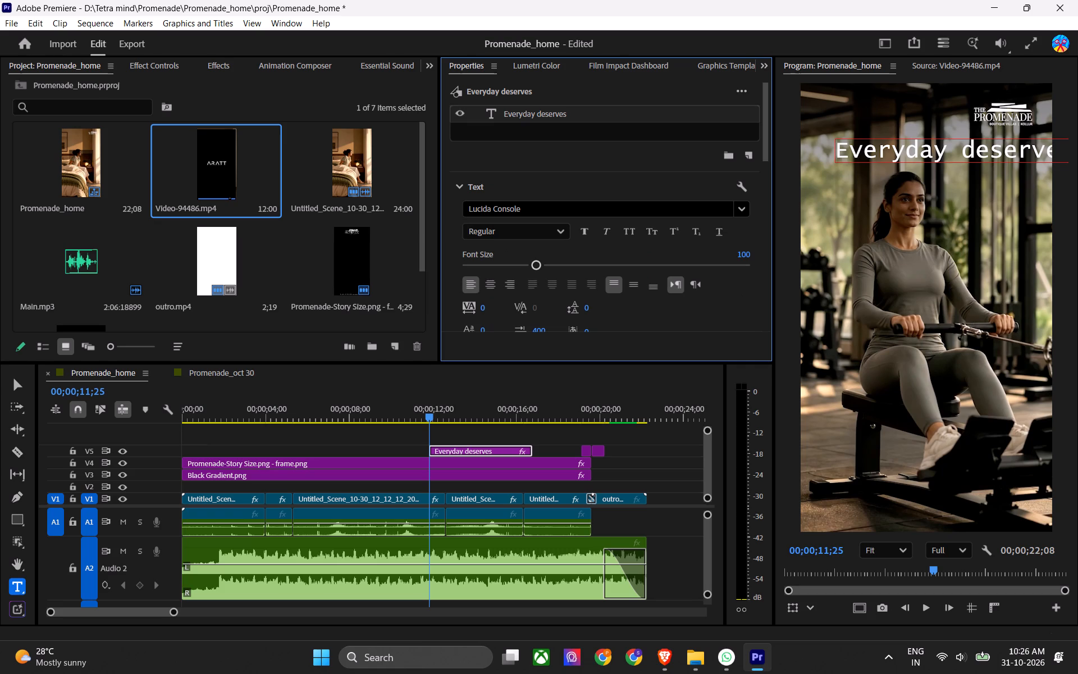
drag(530, 265, 494, 266)
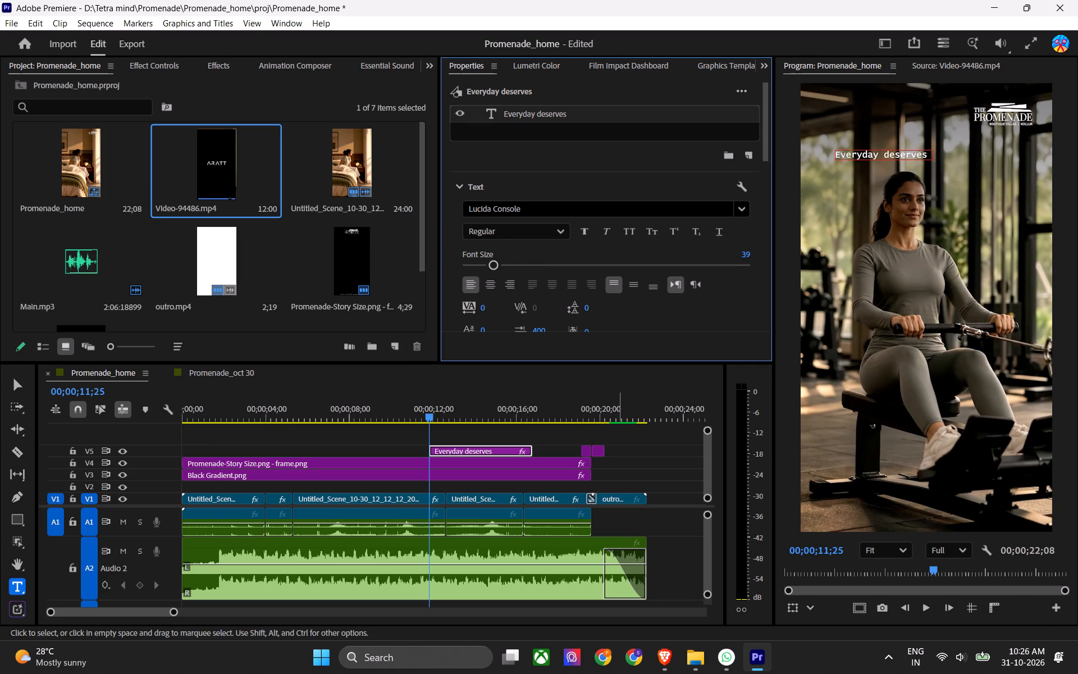
Check the wording in reference Video-94486.mp4 and complete the caption as "Everyday deserves to begin like this...".
click(931, 70)
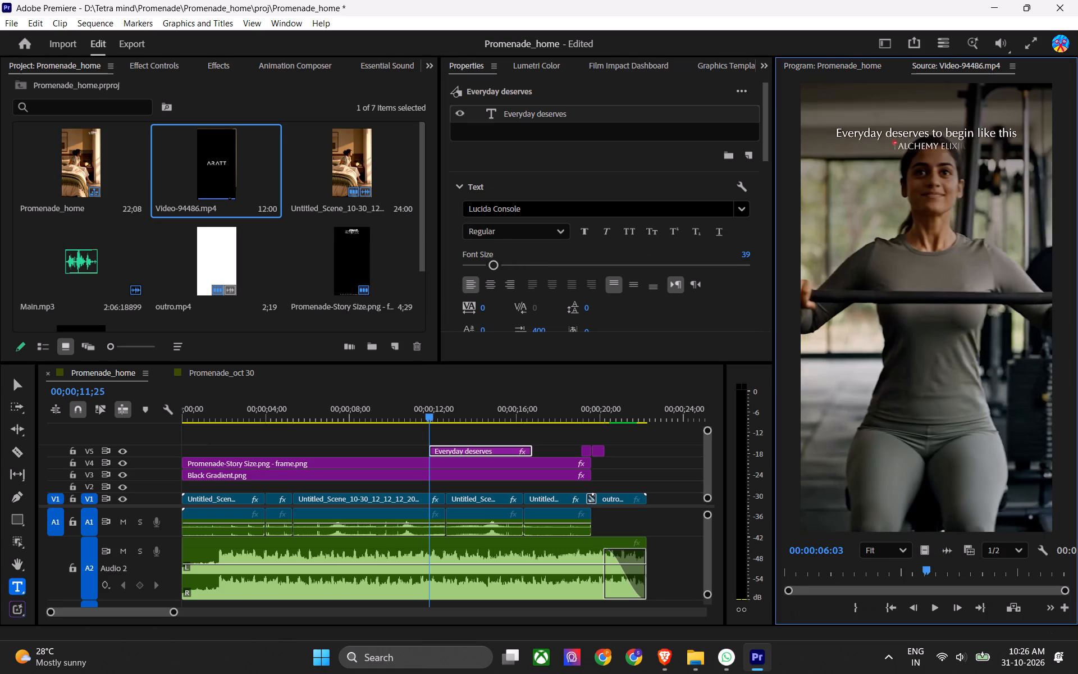
click(831, 61)
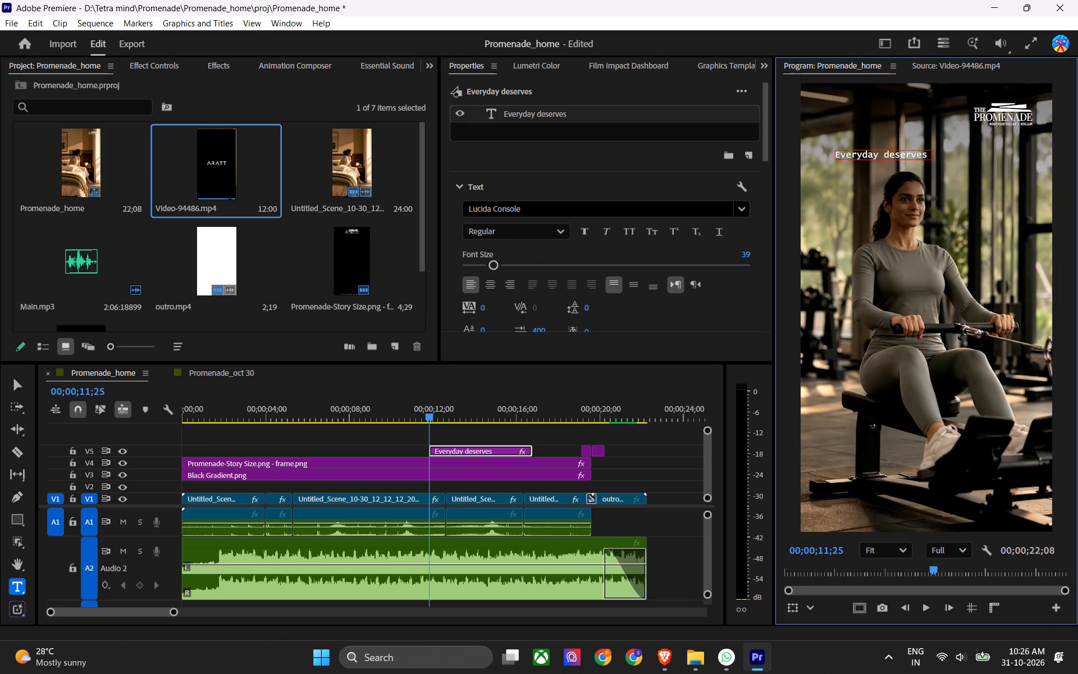
click(936, 64)
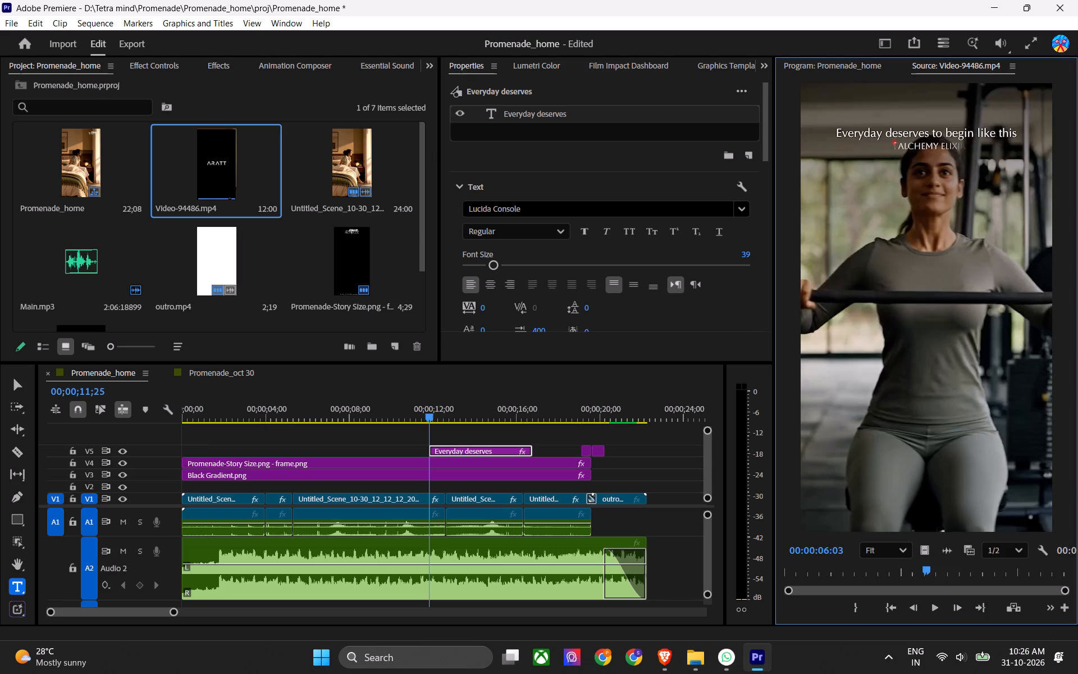
click(853, 66)
click(928, 152)
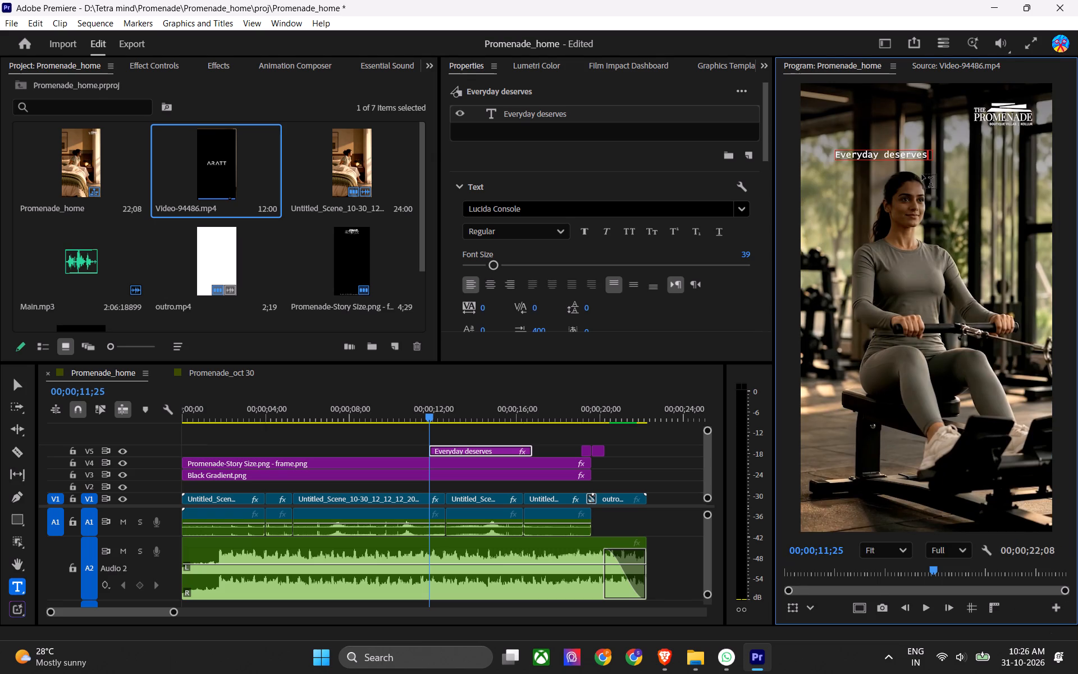
key(Right)
text(to begin like this)
text(..)
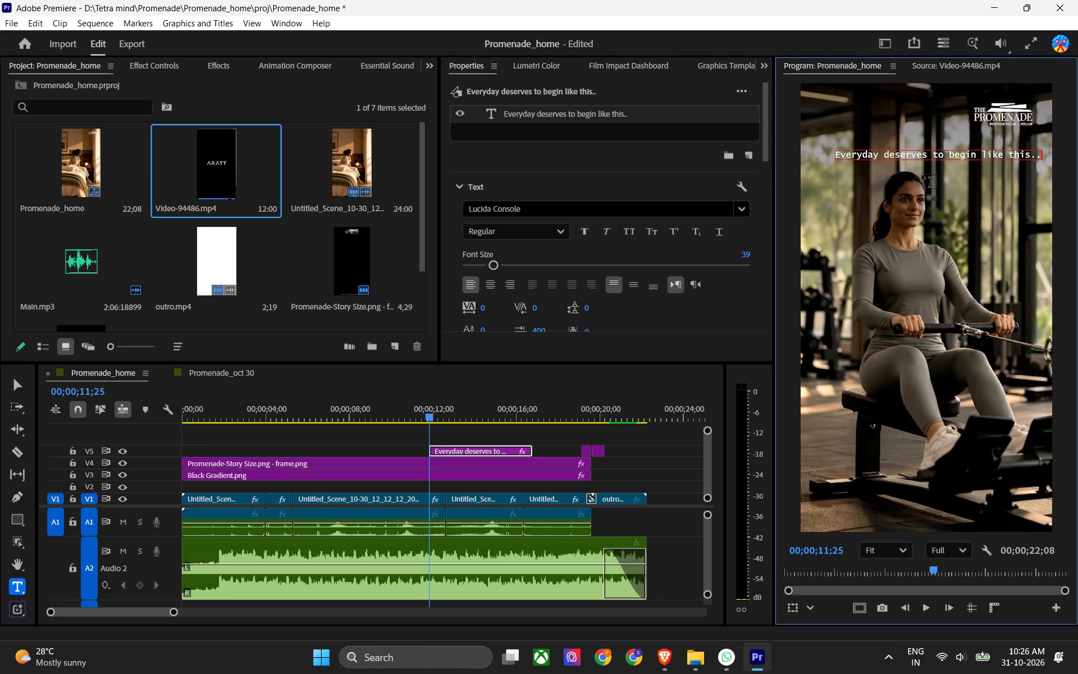
key(period)
key(BackSpace)
key(period)
double_click(607, 137)
Save the Promenade_home project.
key(ctrl+s)
key(ctrl+s)
key(ctrl+s)
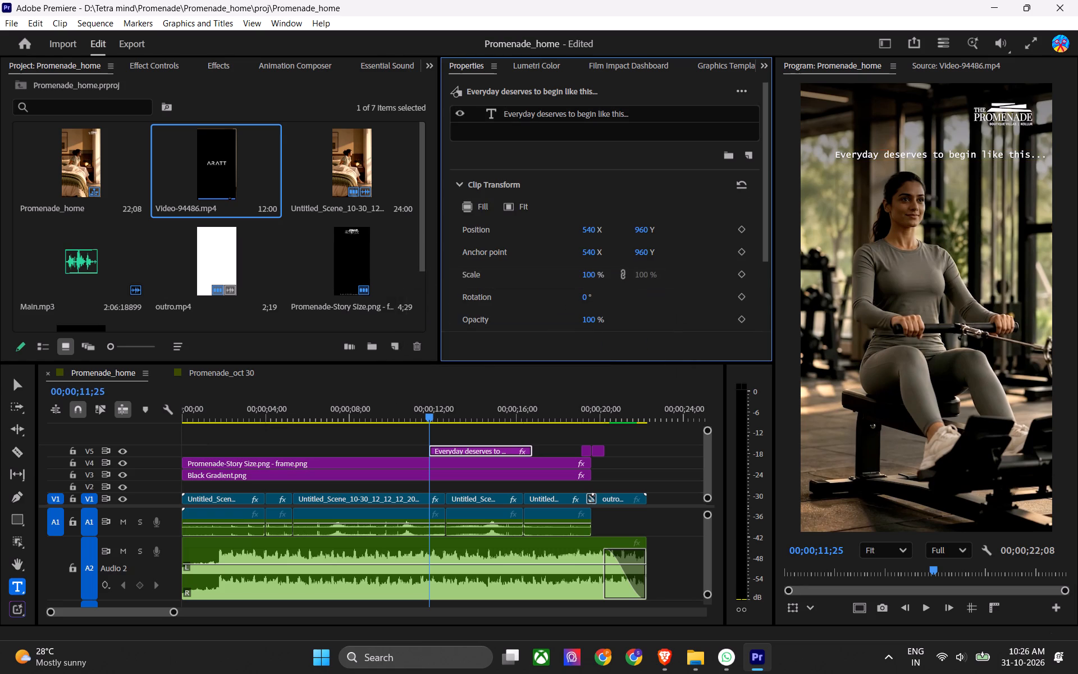
Search the font choices for "din" for the "Everyday deserves to begin like this..." caption.
click(569, 111)
click(550, 204)
key(d)
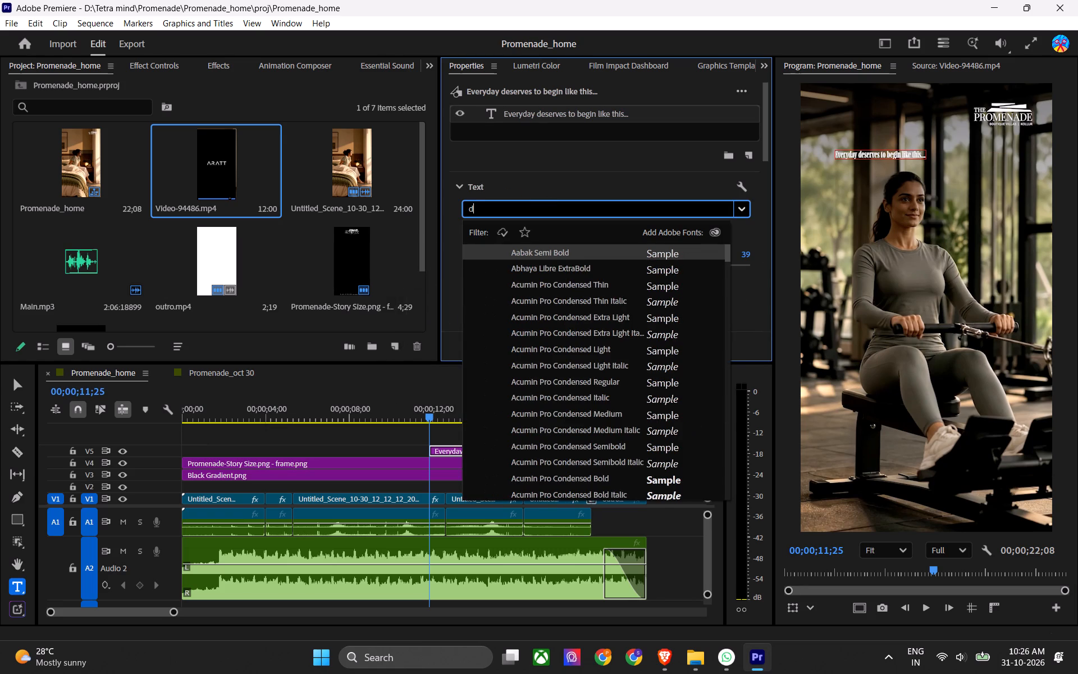
key(space)
text(d)
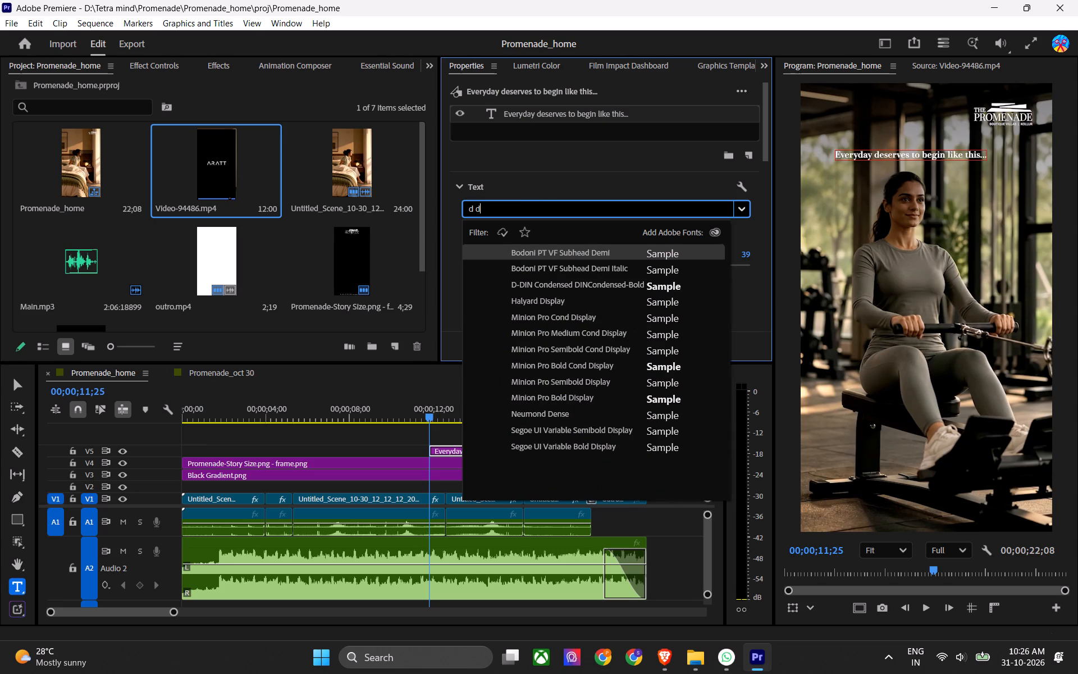
scroll(514, 325, up, 4)
double_click(515, 207)
key(BackSpace)
key(BackSpace)
text(in)
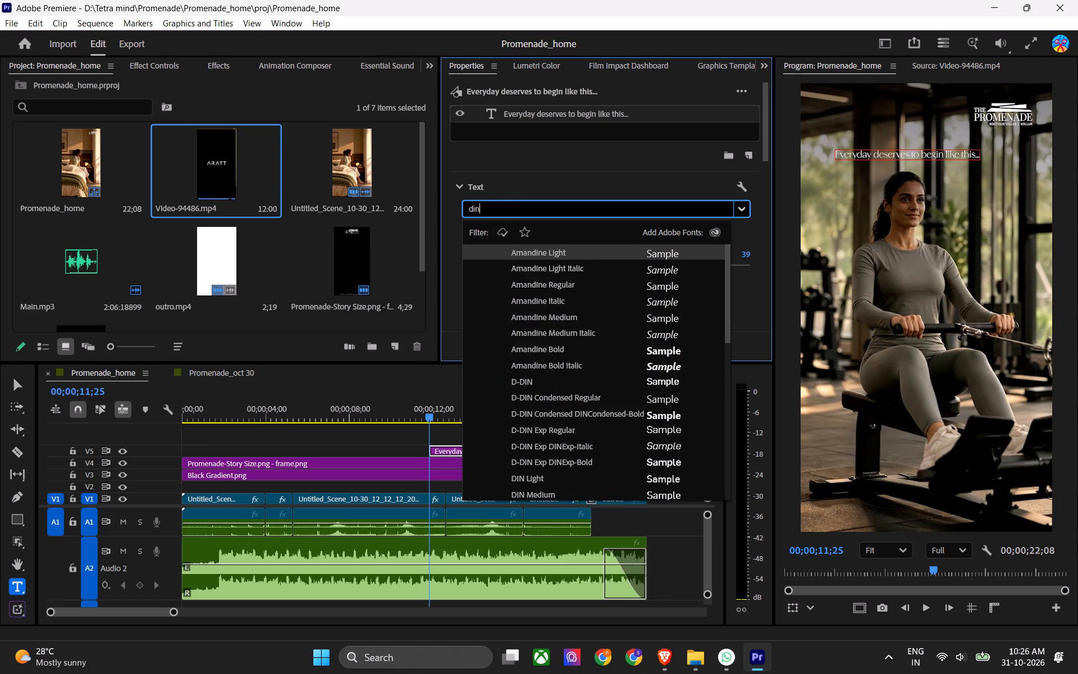
scroll(546, 337, up, 4)
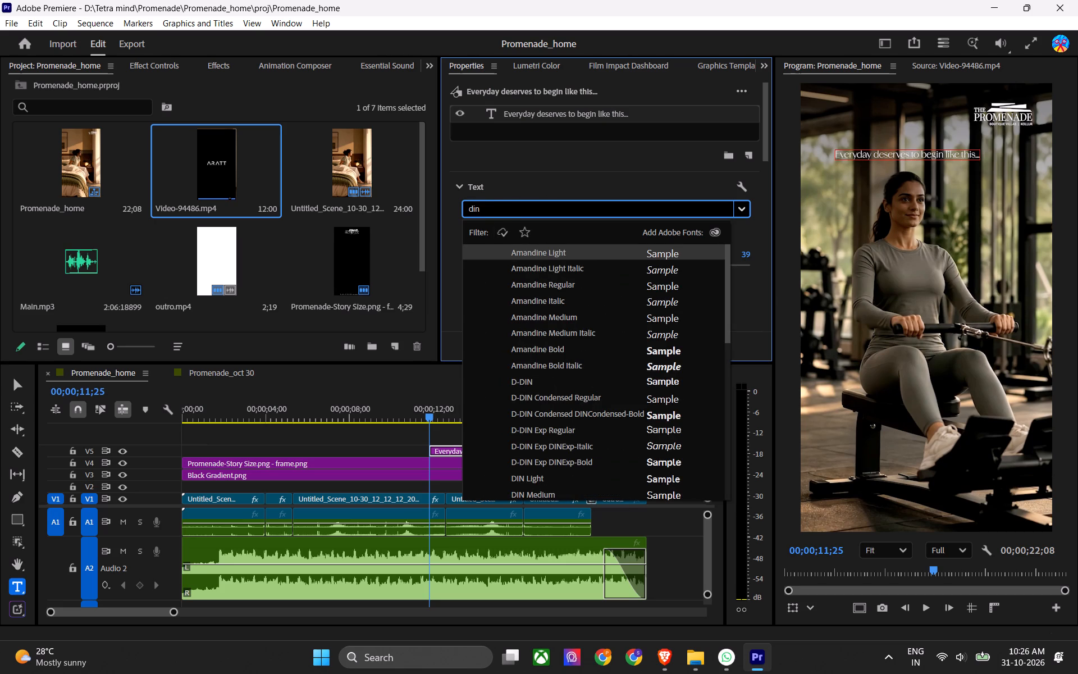
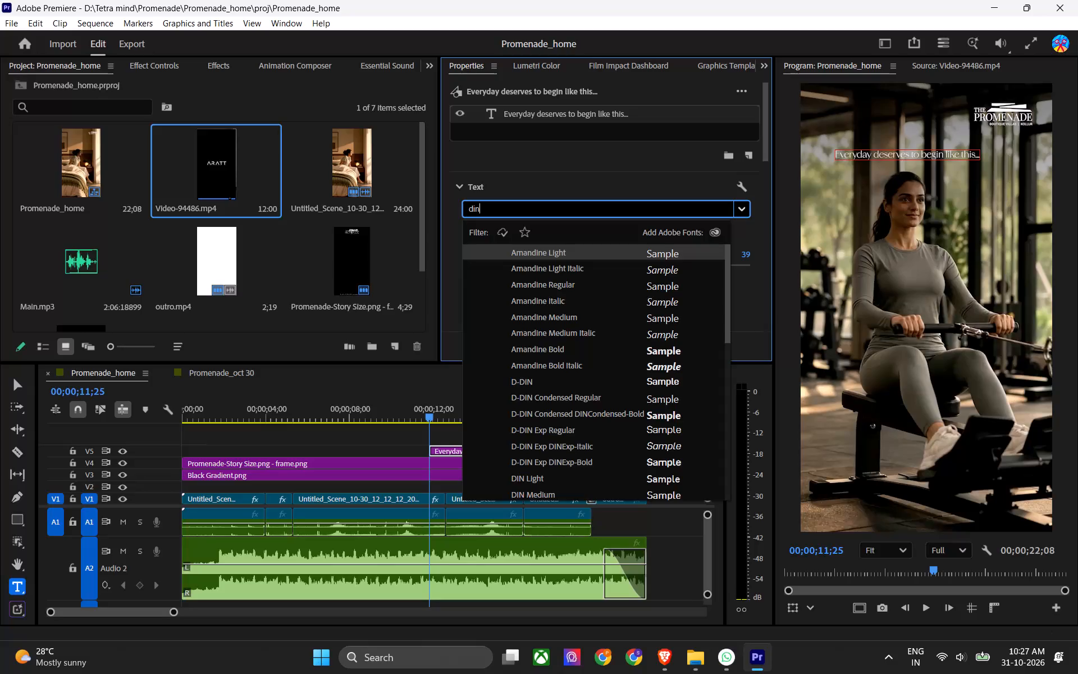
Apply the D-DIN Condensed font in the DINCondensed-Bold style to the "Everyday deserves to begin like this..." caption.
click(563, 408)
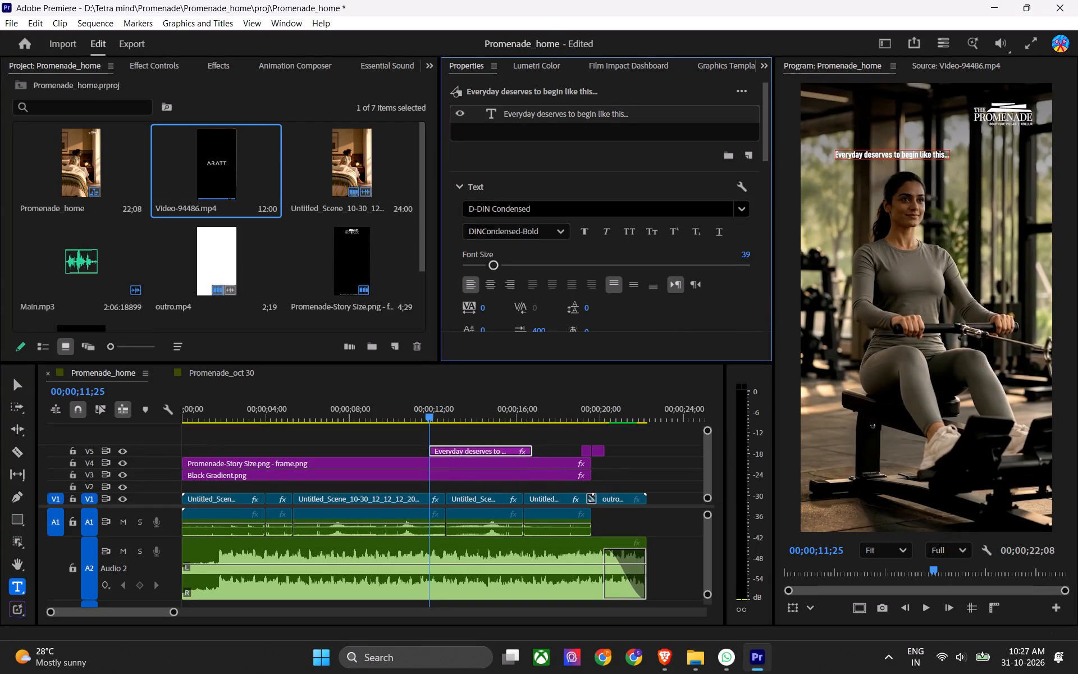
Set the "Everyday deserves to begin like this..." caption's font to D-DIN Exp in the DINExp-Italic style.
click(559, 231)
click(559, 215)
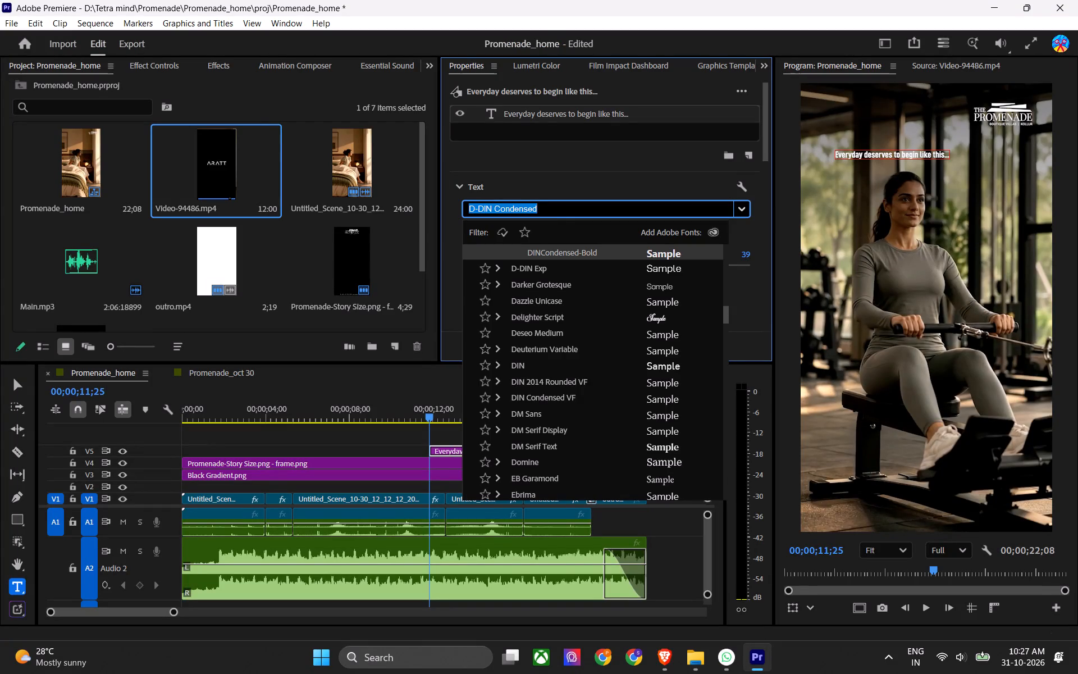
scroll(597, 383, up, 6)
click(499, 302)
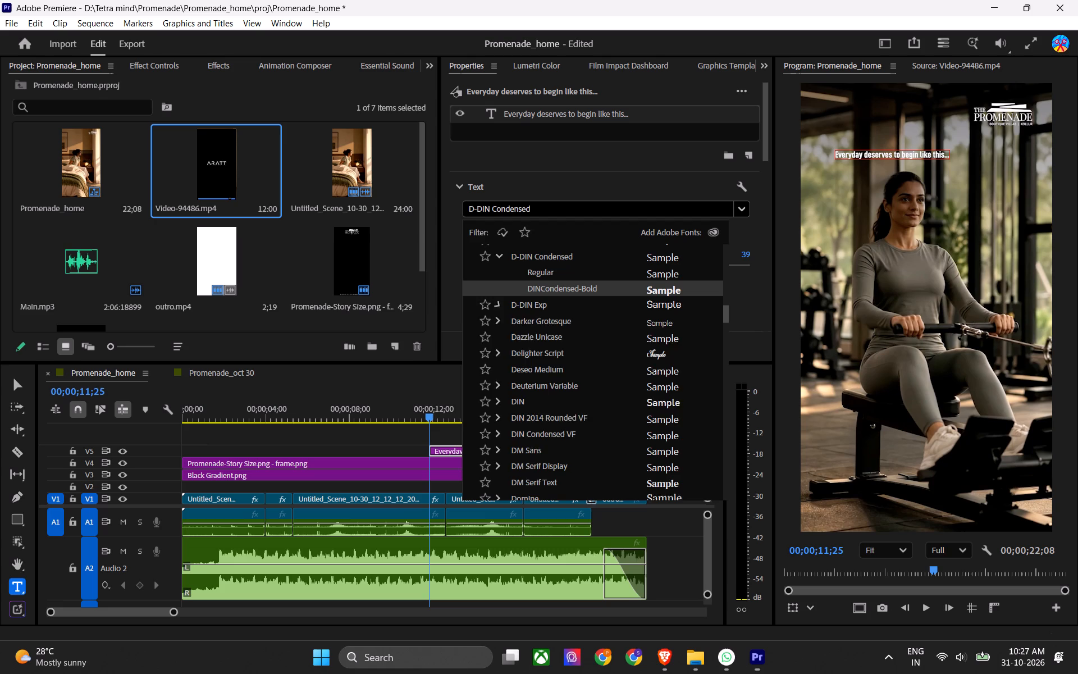
click(572, 331)
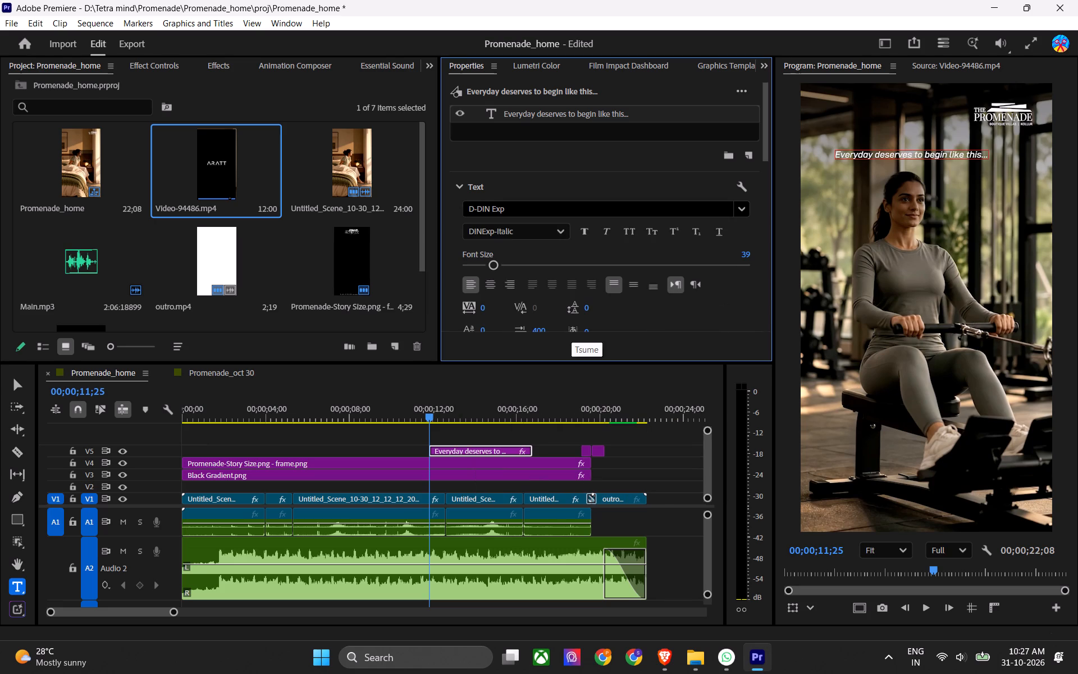
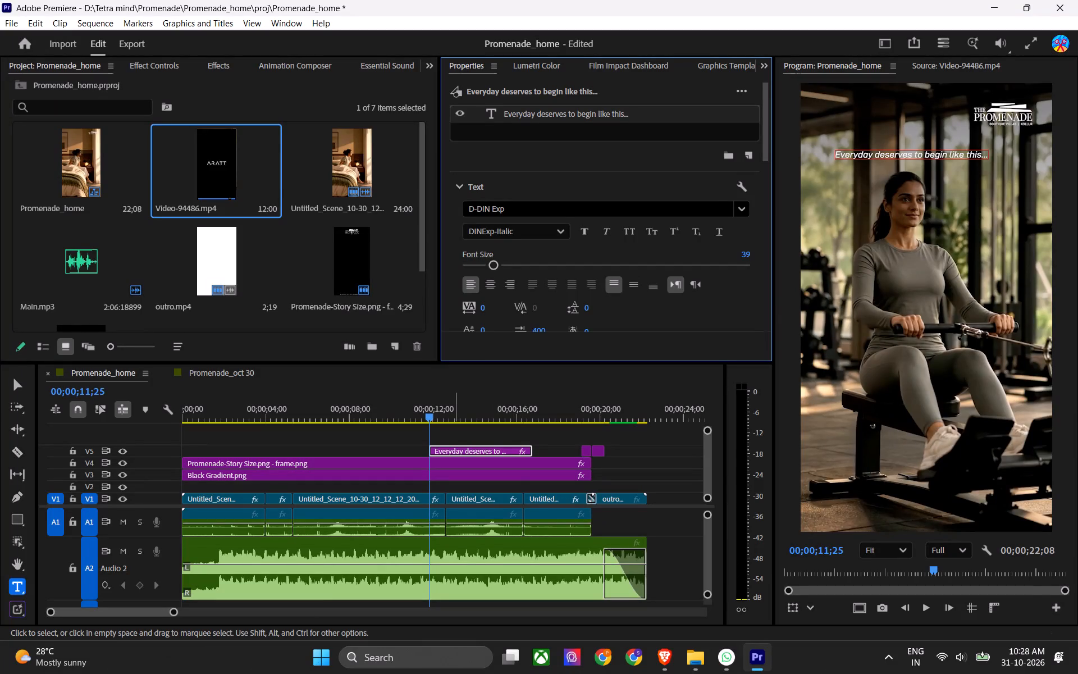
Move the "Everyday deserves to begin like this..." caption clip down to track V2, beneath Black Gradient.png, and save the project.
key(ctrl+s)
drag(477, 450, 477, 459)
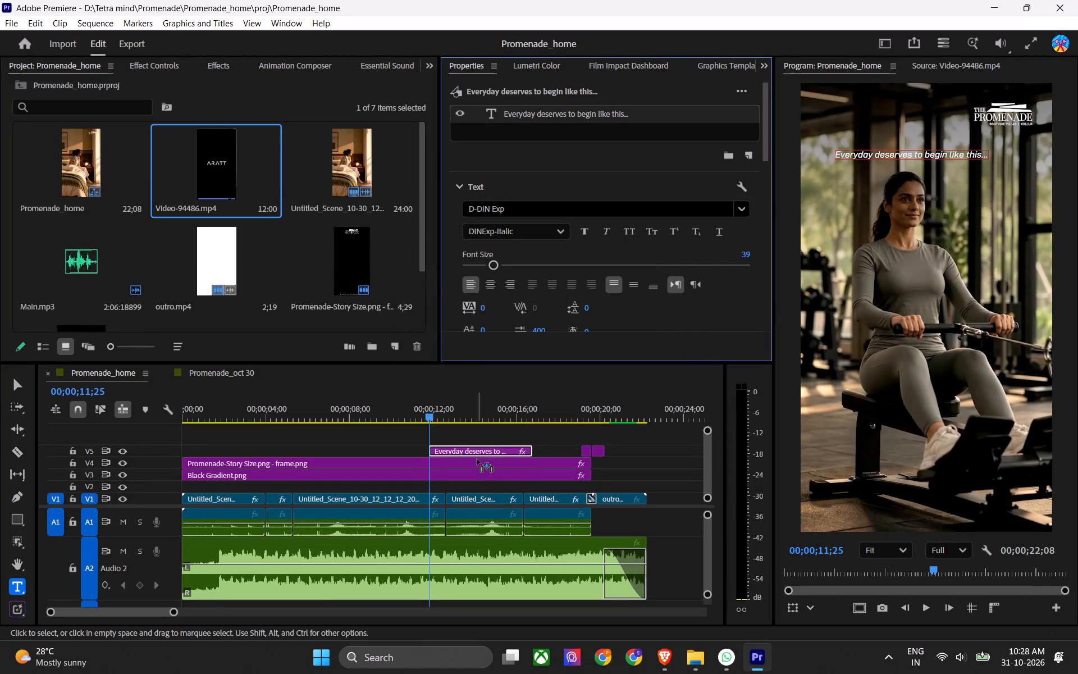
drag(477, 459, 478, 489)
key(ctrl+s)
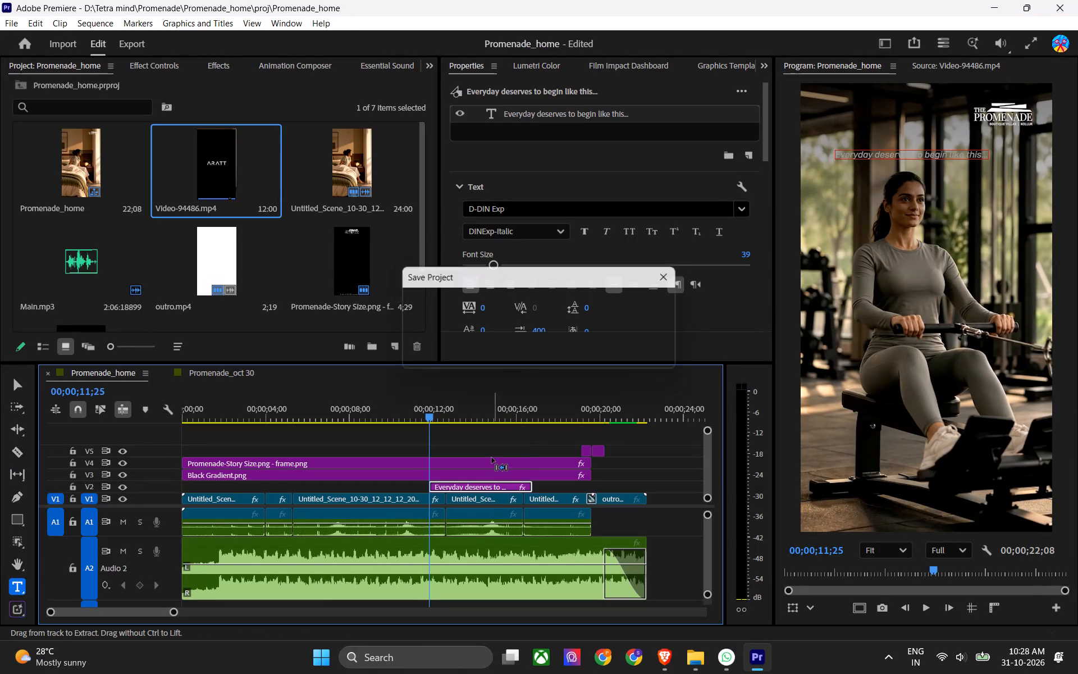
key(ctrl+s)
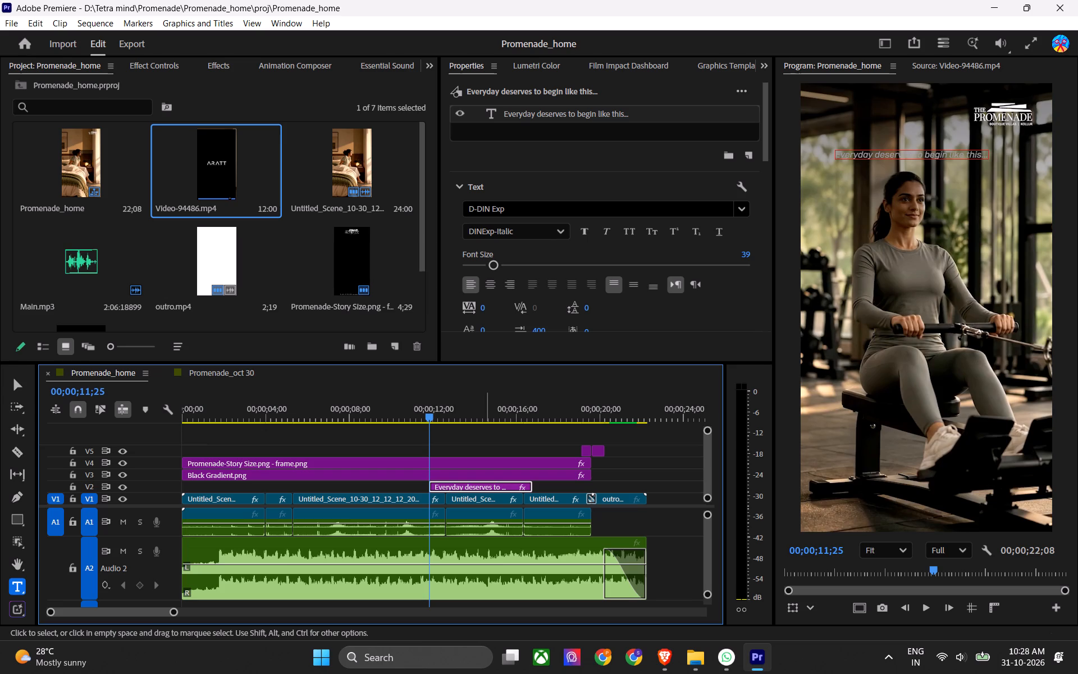
Restack the overlays with Black Gradient.png on V2 and the caption clip on V3, below the logo frame, and save the project.
drag(485, 486, 494, 446)
drag(488, 472, 486, 490)
drag(493, 453, 490, 470)
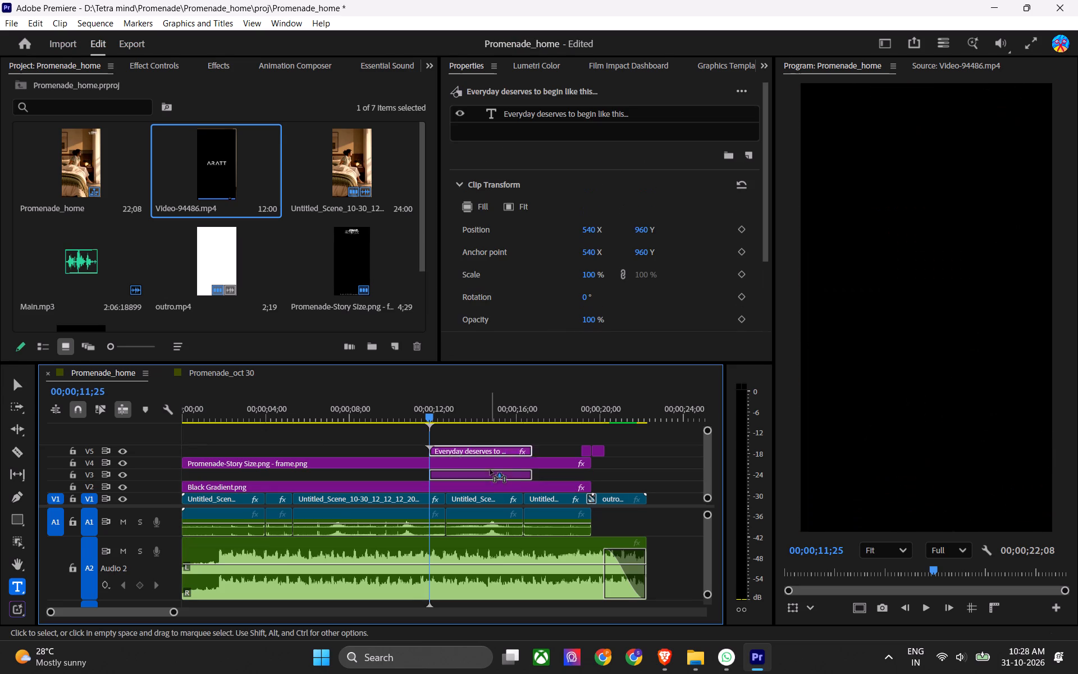
drag(490, 470, 489, 476)
key(ctrl+s)
key(ctrl+s)
click(488, 475)
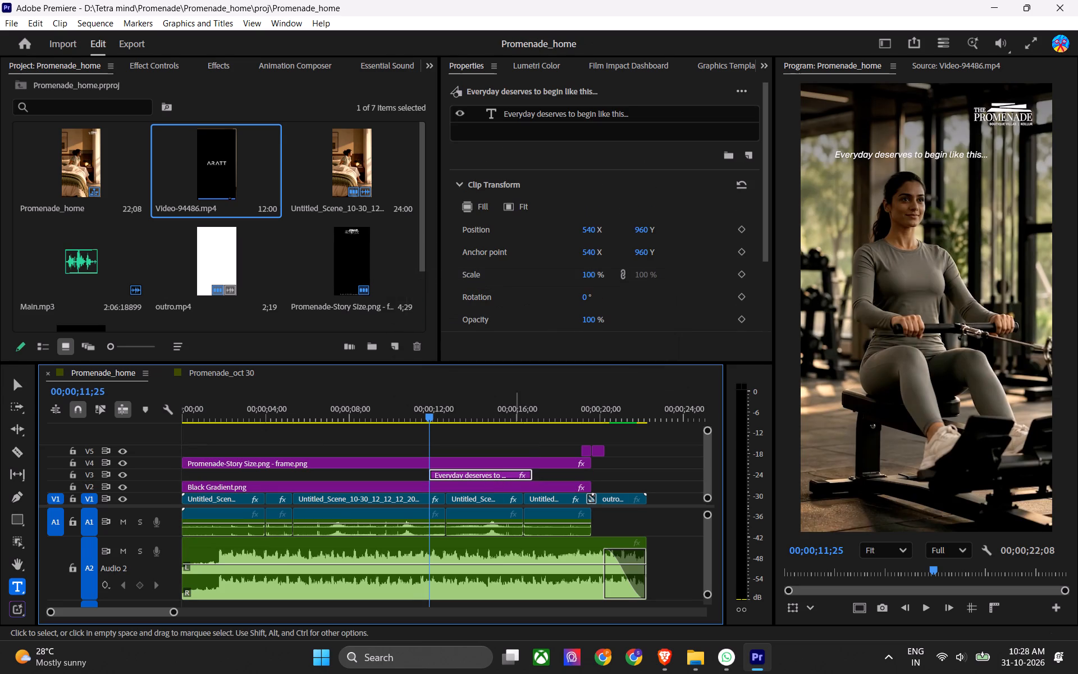
Raise the caption clip slightly by reducing its Clip Transform Y position to about 949.
click(612, 119)
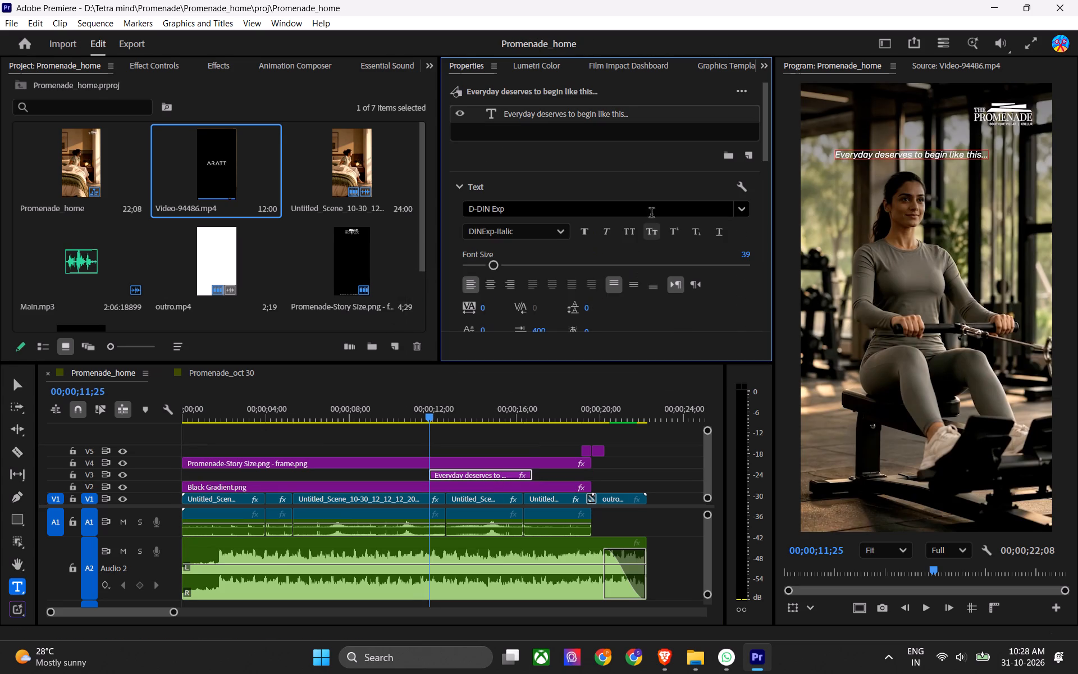
click(615, 137)
drag(642, 230, 634, 233)
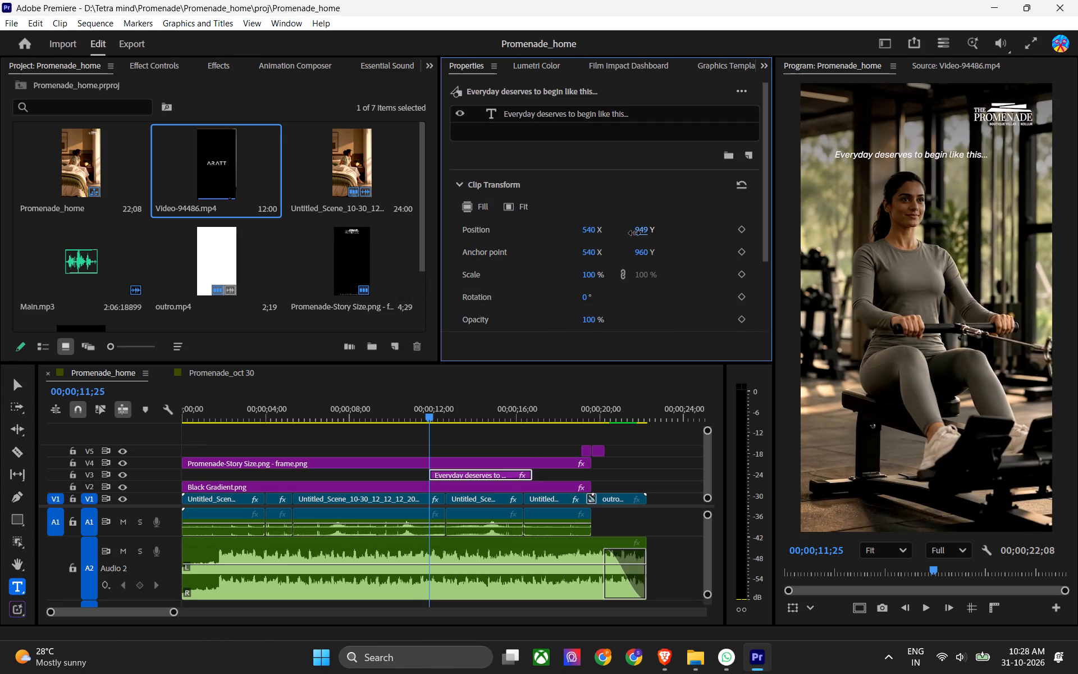
drag(634, 233, 633, 233)
Centre-align the "Everyday deserves to begin like this..." text and align its layer to the horizontal centre of the frame.
double_click(621, 104)
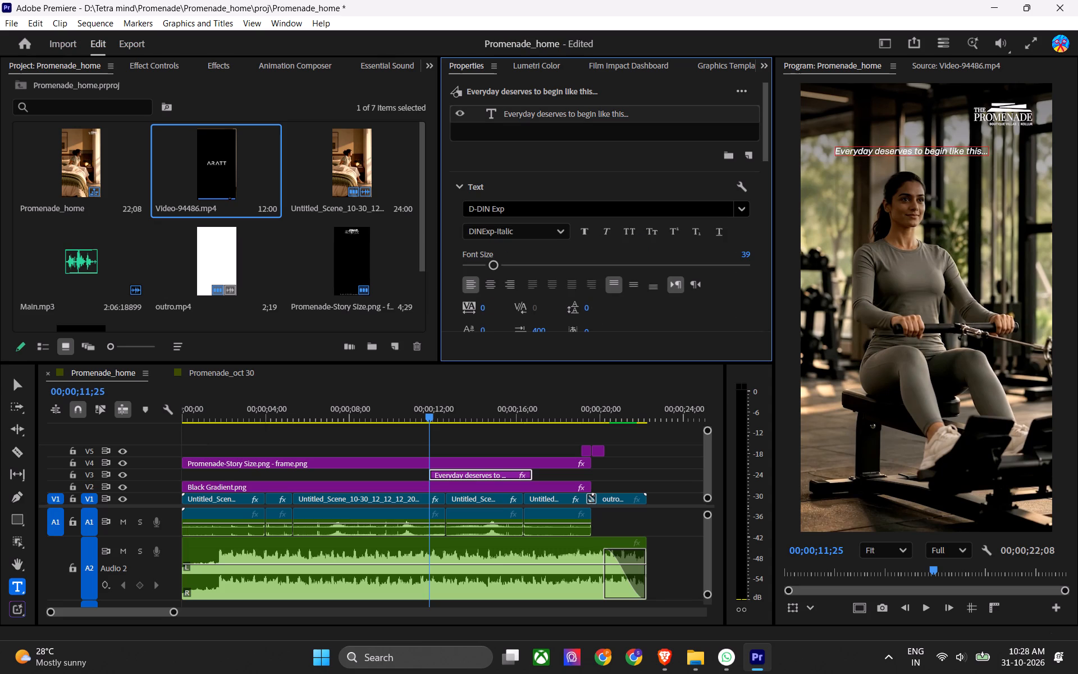
click(487, 278)
drag(769, 149, 767, 157)
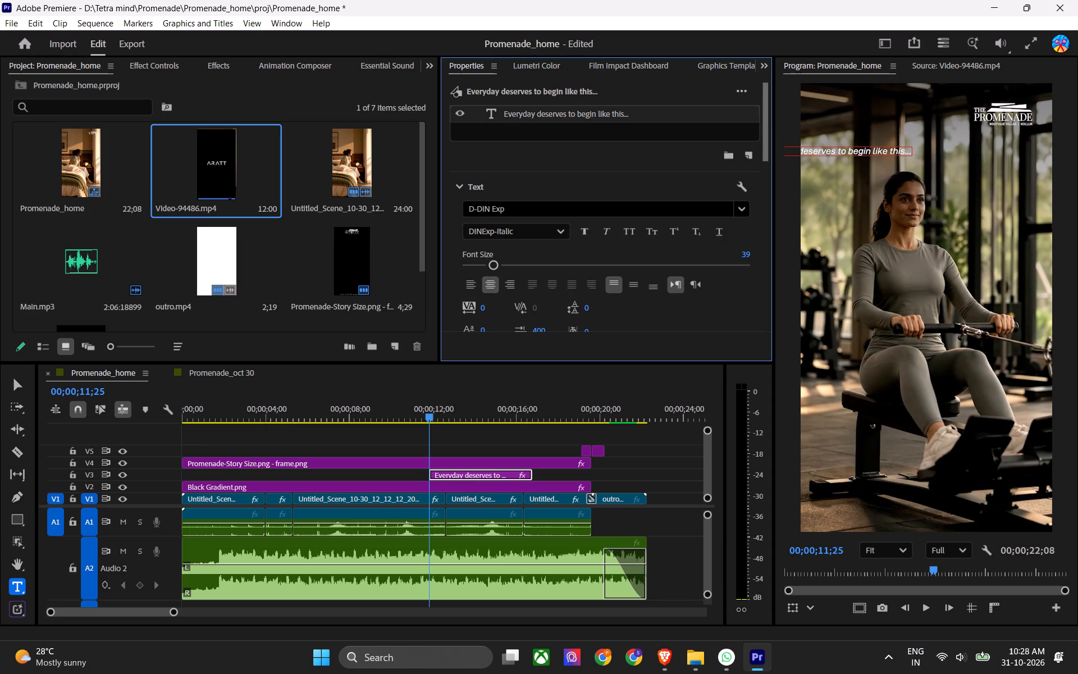
drag(767, 157, 765, 188)
drag(765, 162, 768, 284)
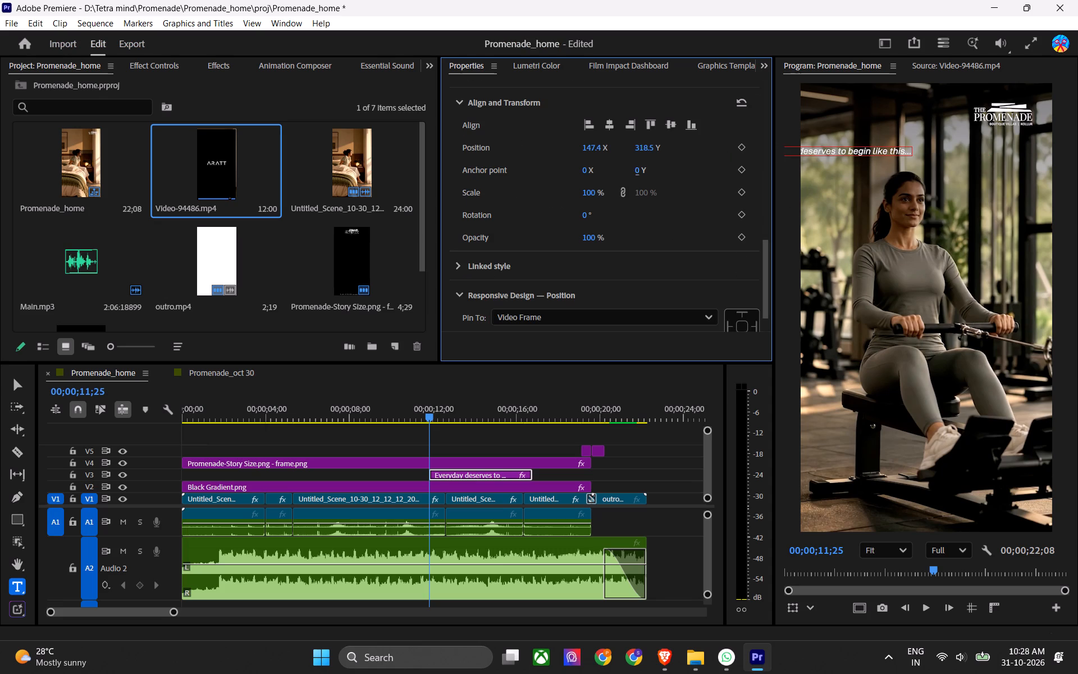
triple_click(615, 124)
click(615, 124)
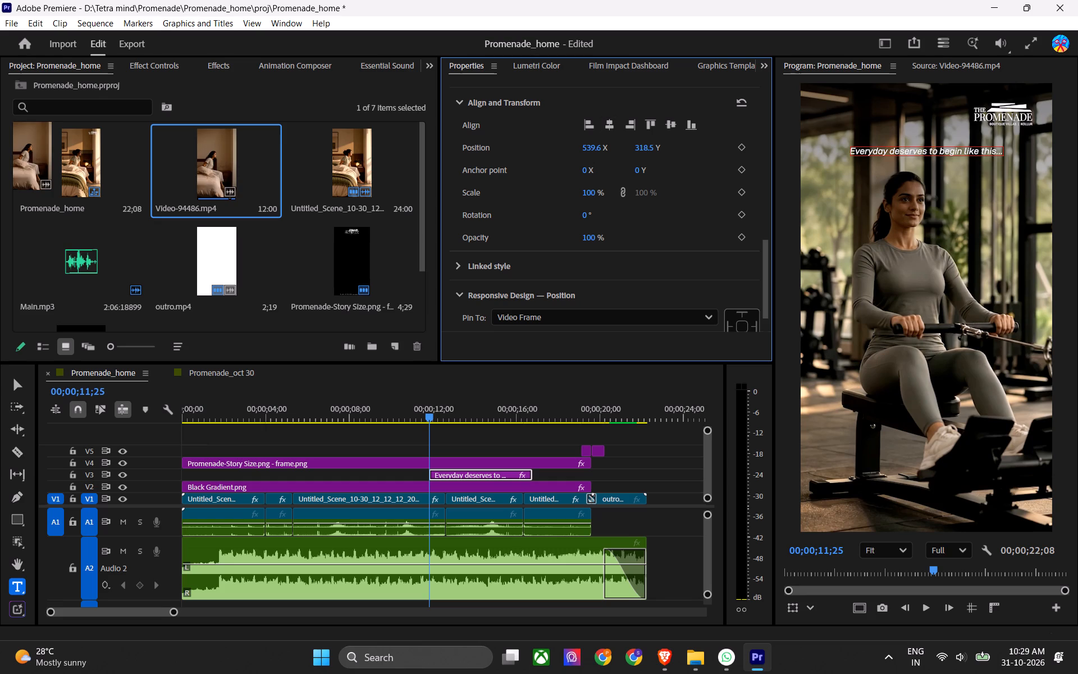
triple_click(604, 123)
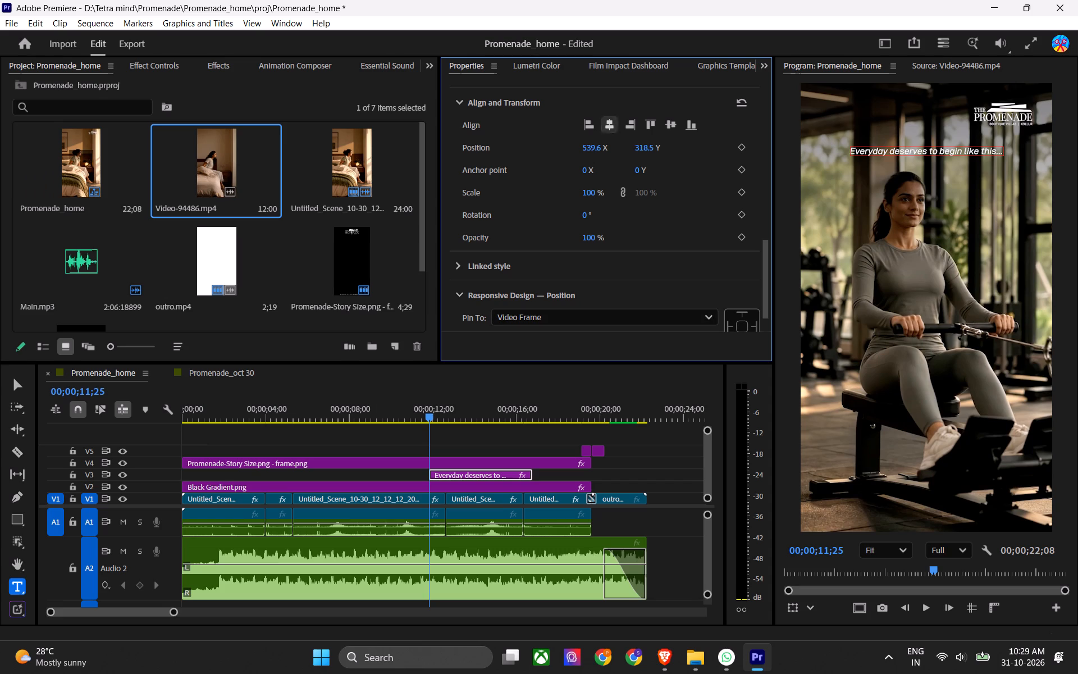
Lower the caption text layer slightly by setting its Y position to 321.
drag(642, 150, 651, 154)
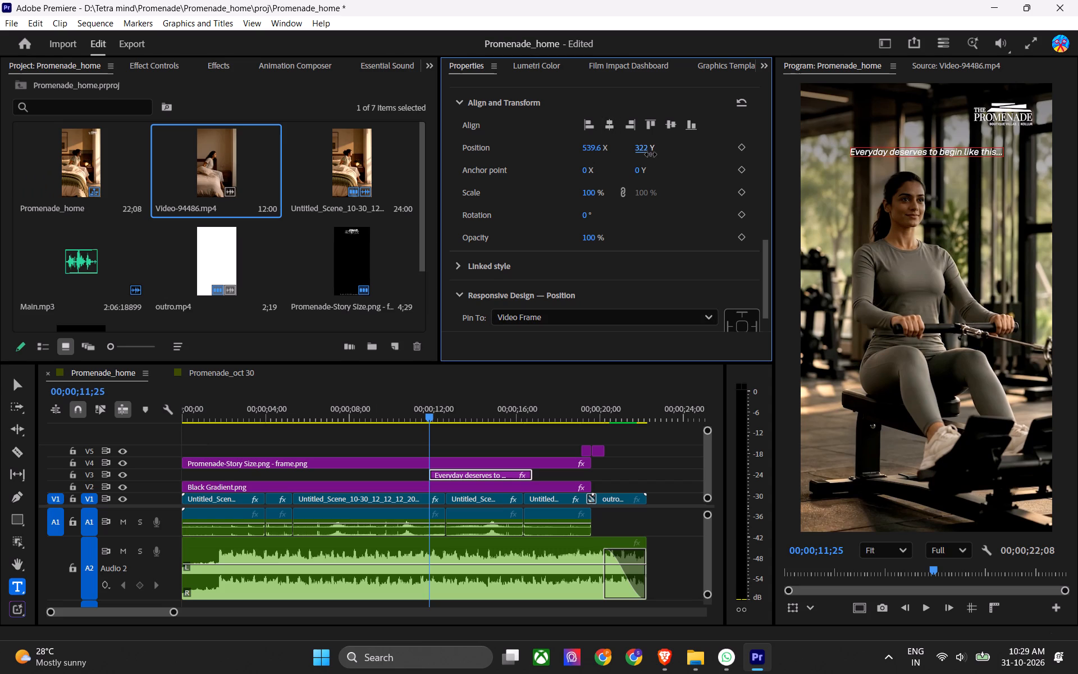
drag(651, 154, 651, 156)
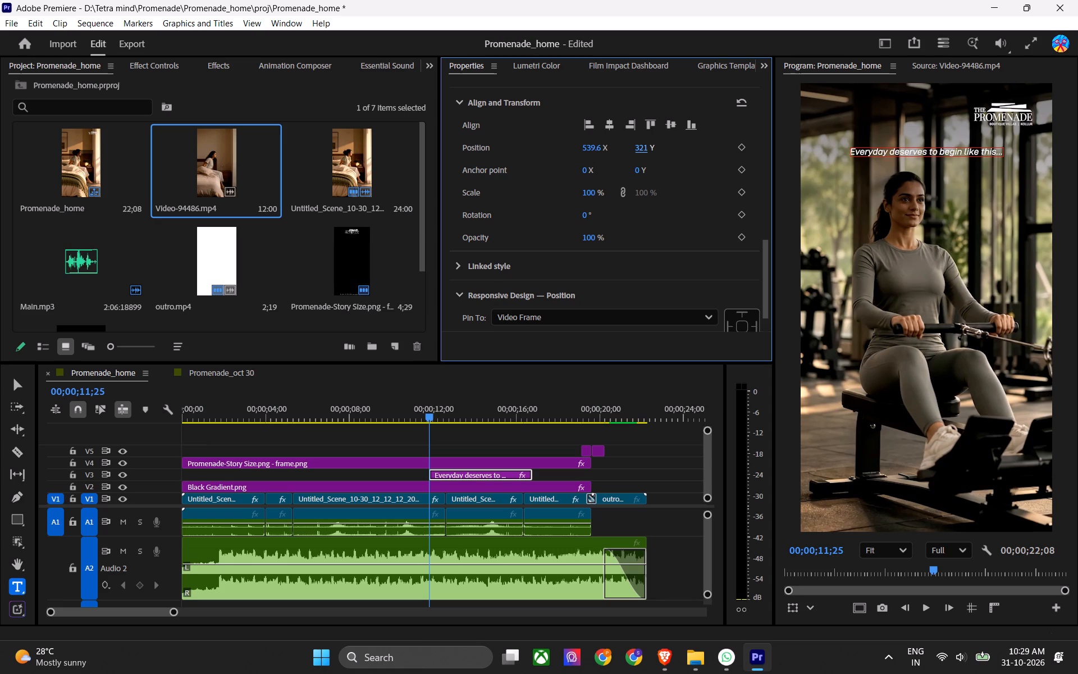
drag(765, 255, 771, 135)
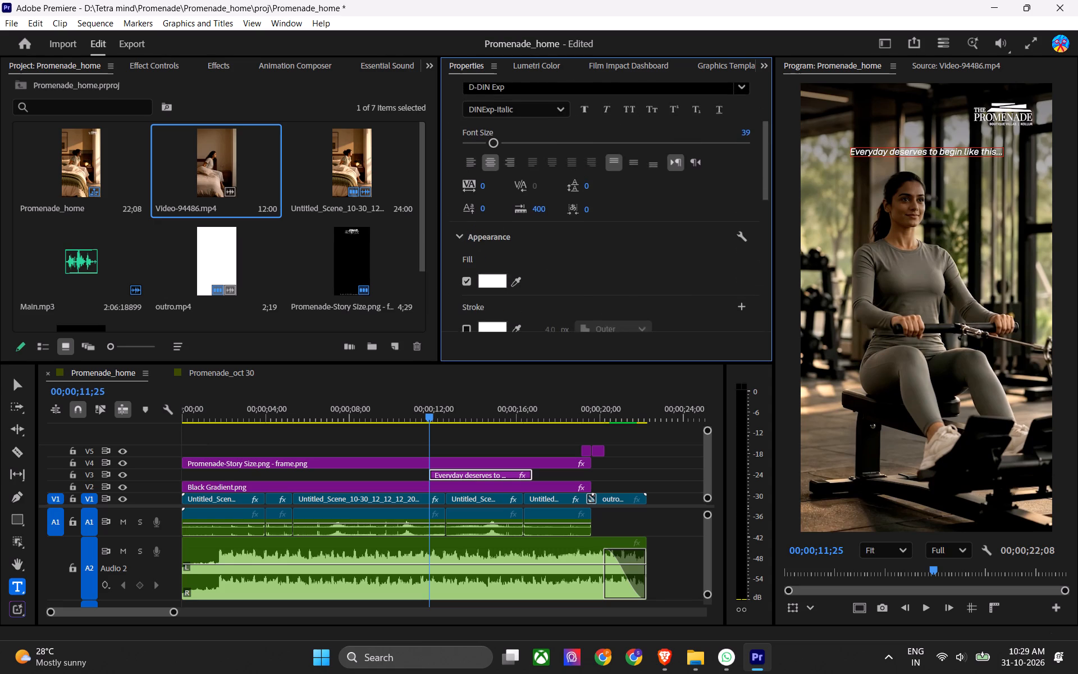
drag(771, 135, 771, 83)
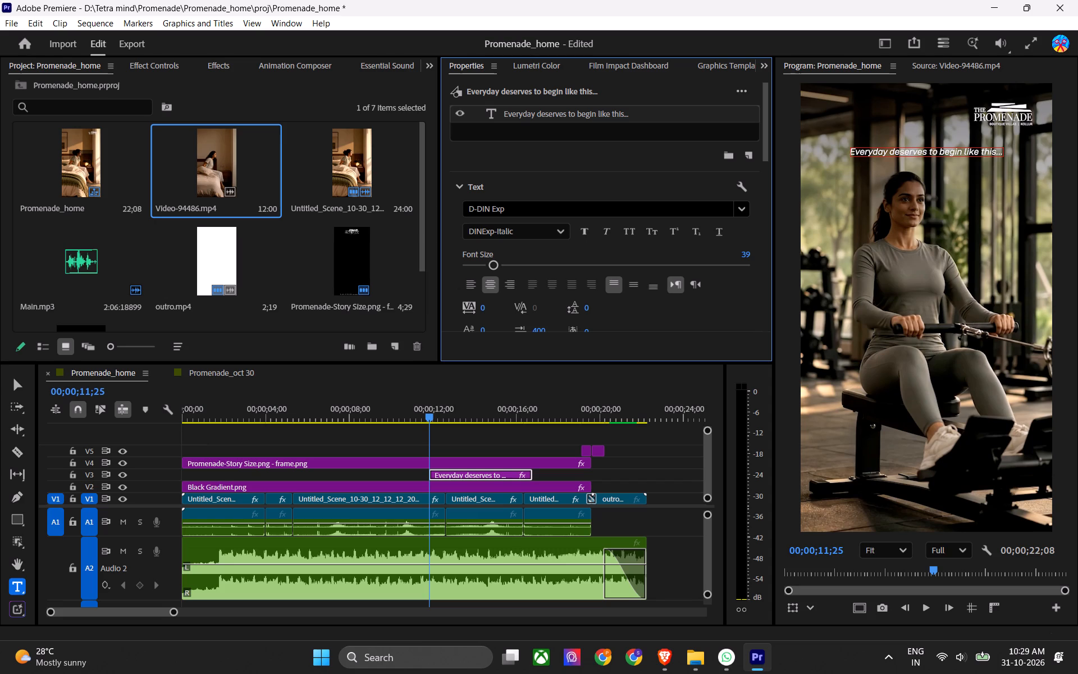
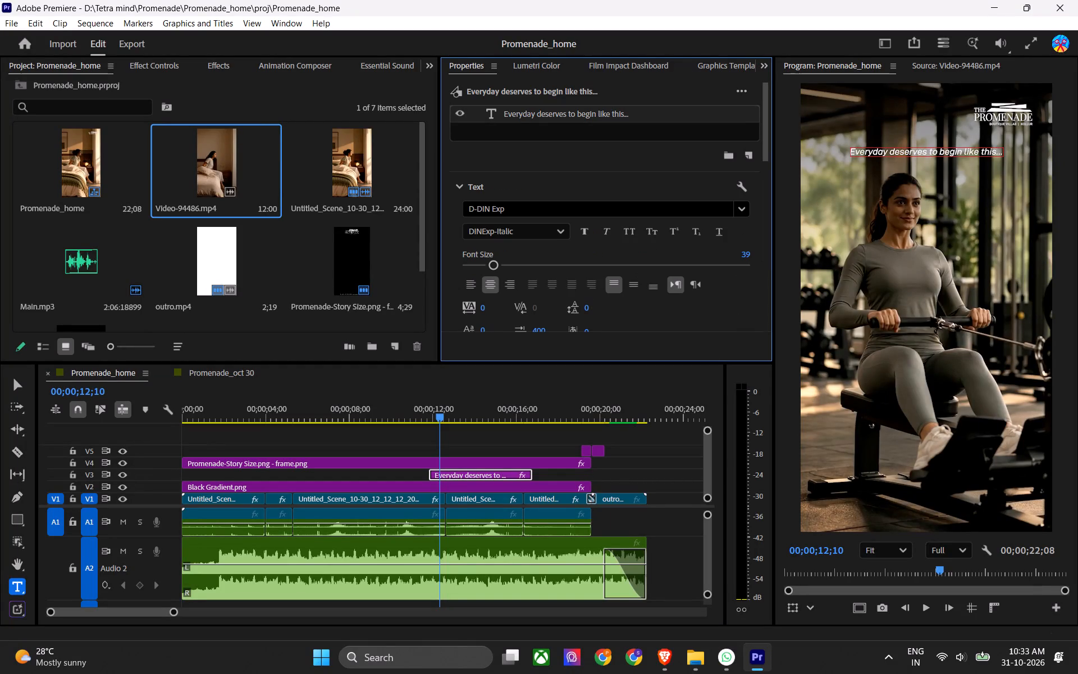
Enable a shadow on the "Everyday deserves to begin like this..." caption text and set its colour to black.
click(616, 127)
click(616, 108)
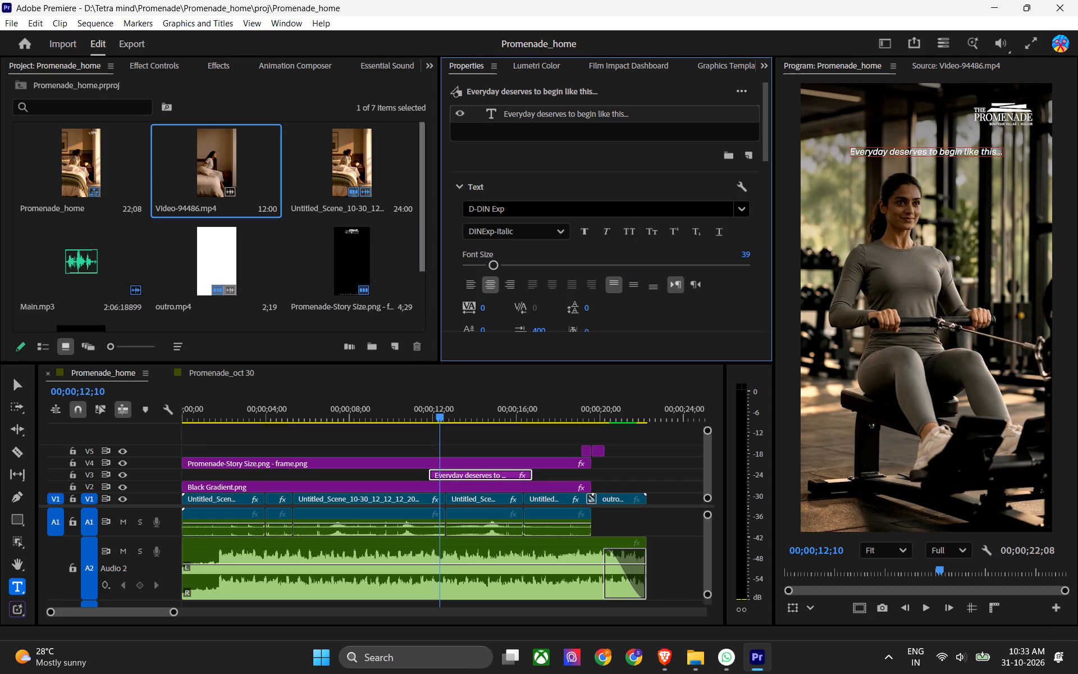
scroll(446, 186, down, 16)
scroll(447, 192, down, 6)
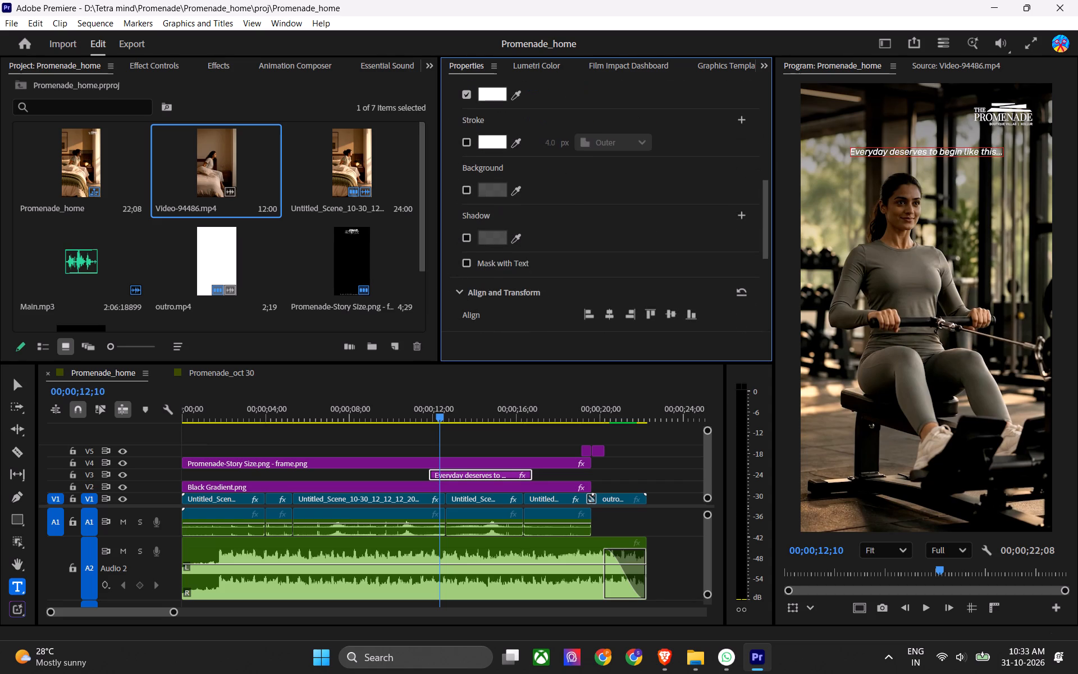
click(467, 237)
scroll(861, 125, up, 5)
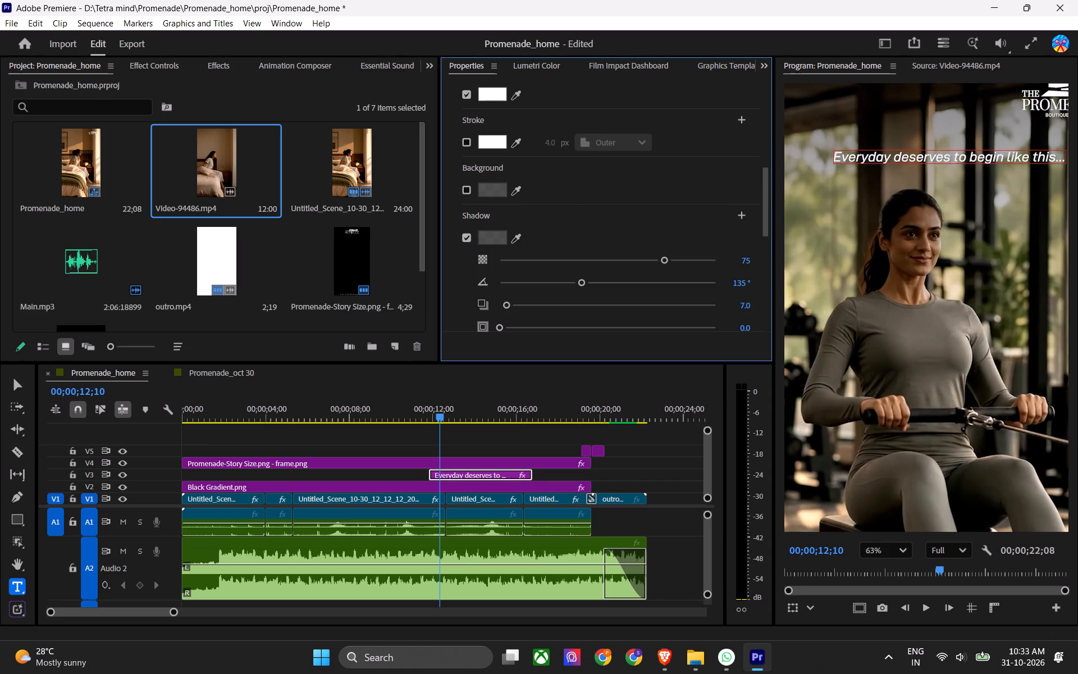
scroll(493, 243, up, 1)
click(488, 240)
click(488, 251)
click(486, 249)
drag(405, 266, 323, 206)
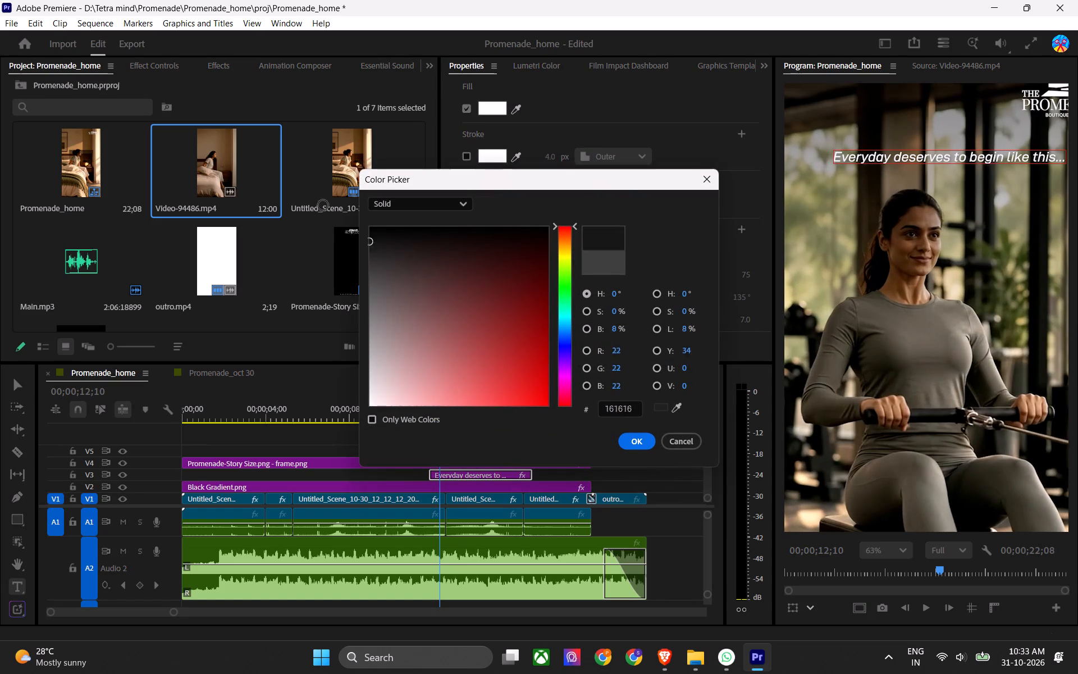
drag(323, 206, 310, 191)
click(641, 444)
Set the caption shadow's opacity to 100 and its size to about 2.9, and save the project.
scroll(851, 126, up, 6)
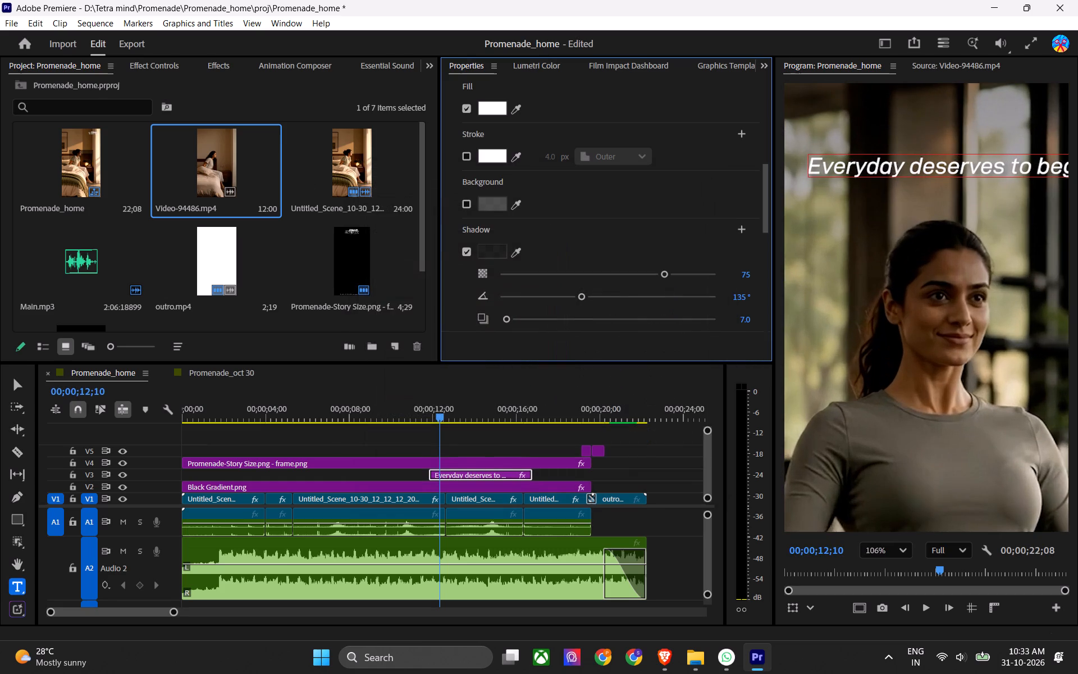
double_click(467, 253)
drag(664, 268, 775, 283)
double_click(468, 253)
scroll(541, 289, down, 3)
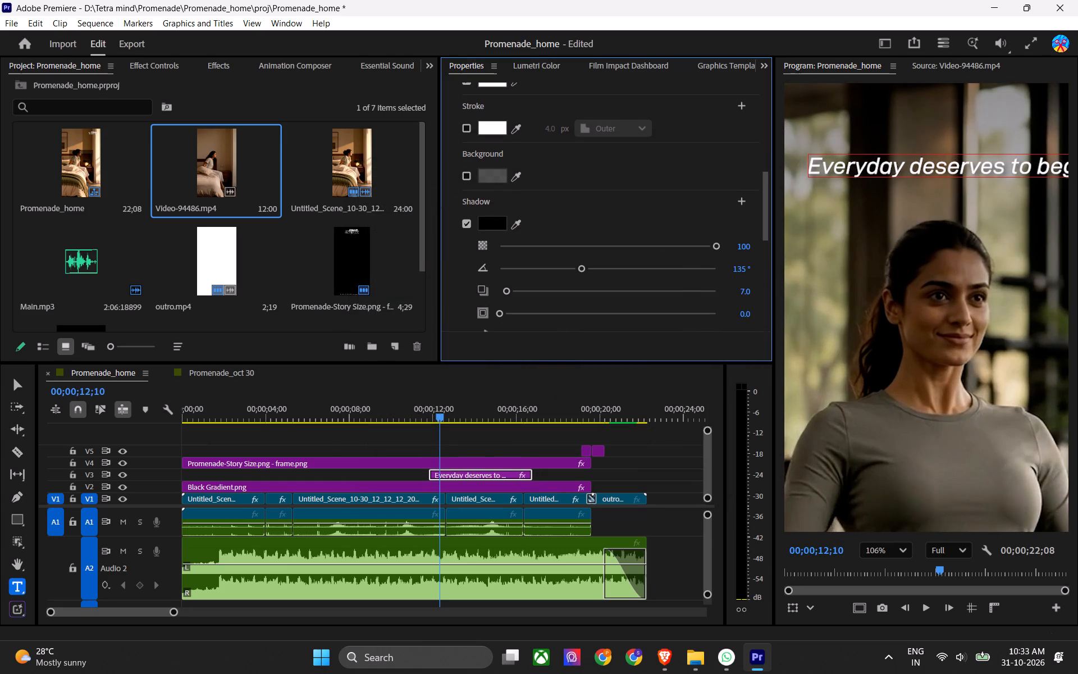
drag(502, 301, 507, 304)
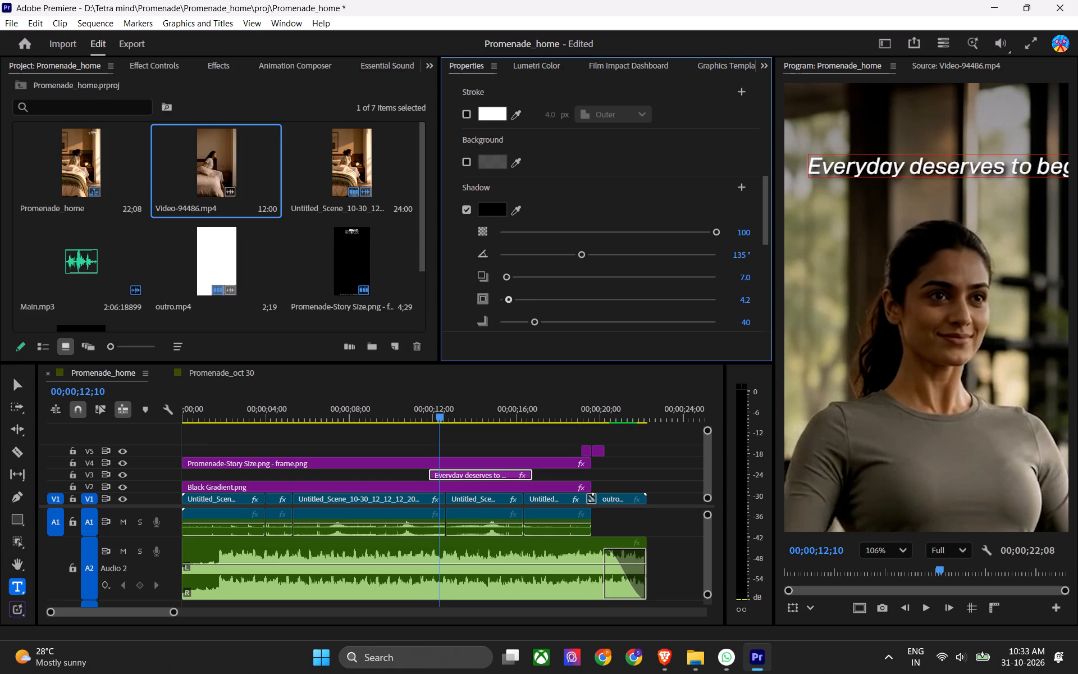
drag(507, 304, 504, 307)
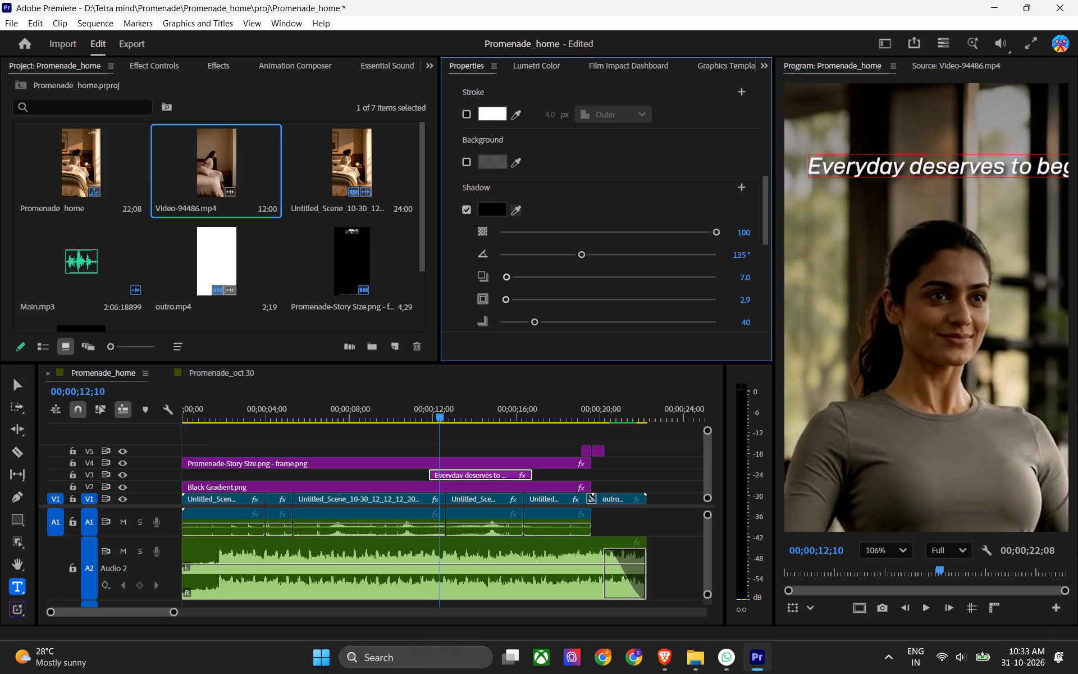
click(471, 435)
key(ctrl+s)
Extend the caption clip on V3 back to the sequence start and forward to the end of the logo frame clip.
key(1)
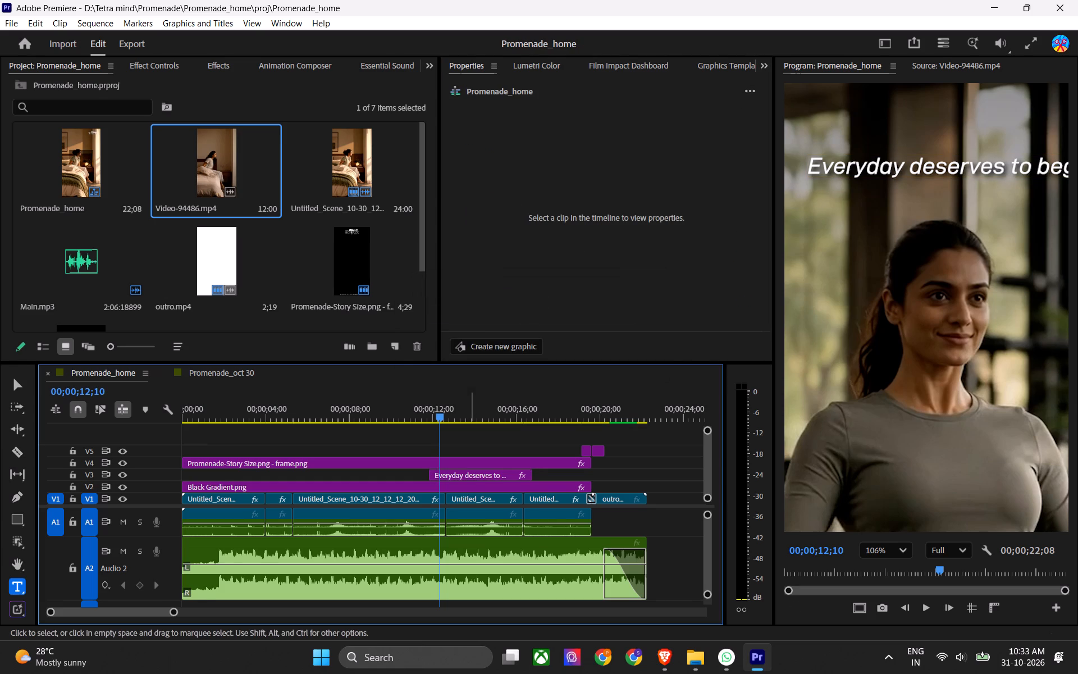
key(1)
drag(431, 478, 119, 498)
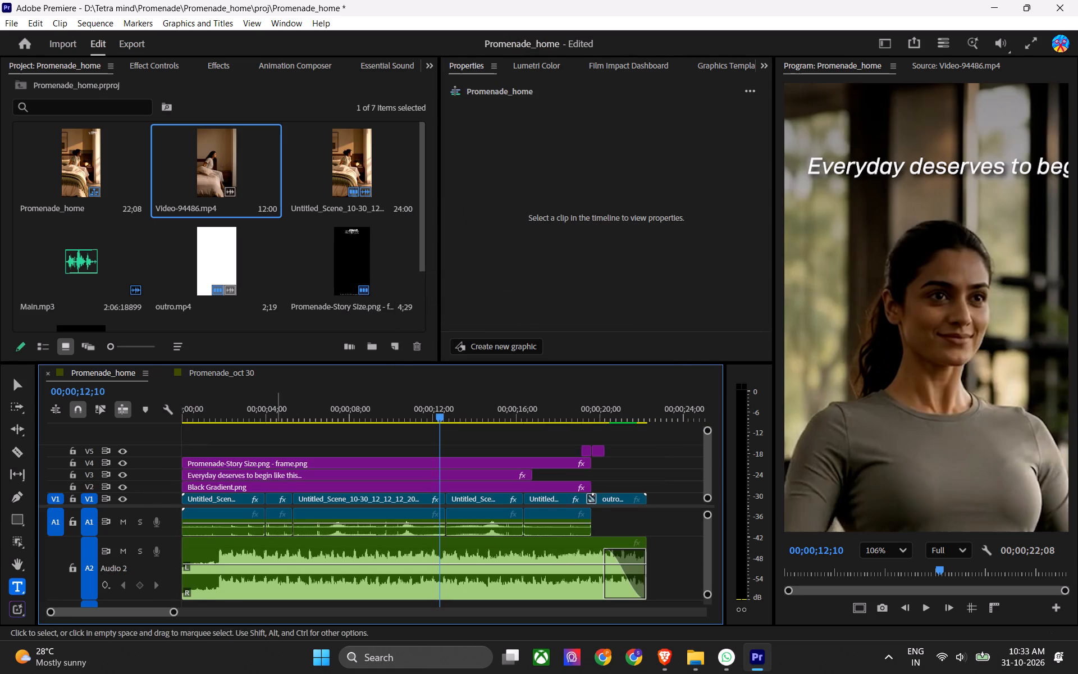
key(ctrl+s)
drag(538, 474, 593, 476)
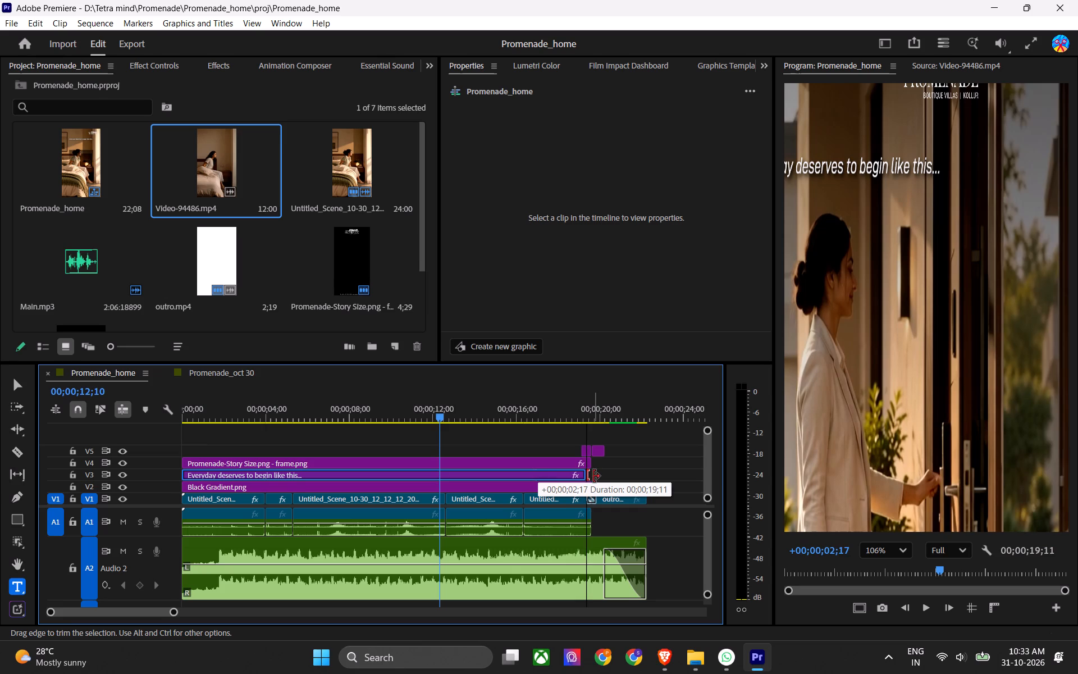
drag(593, 476, 594, 476)
Trim the caption clip's start to a little over 3 seconds, late in the first scene, and save the project.
drag(234, 408, 248, 412)
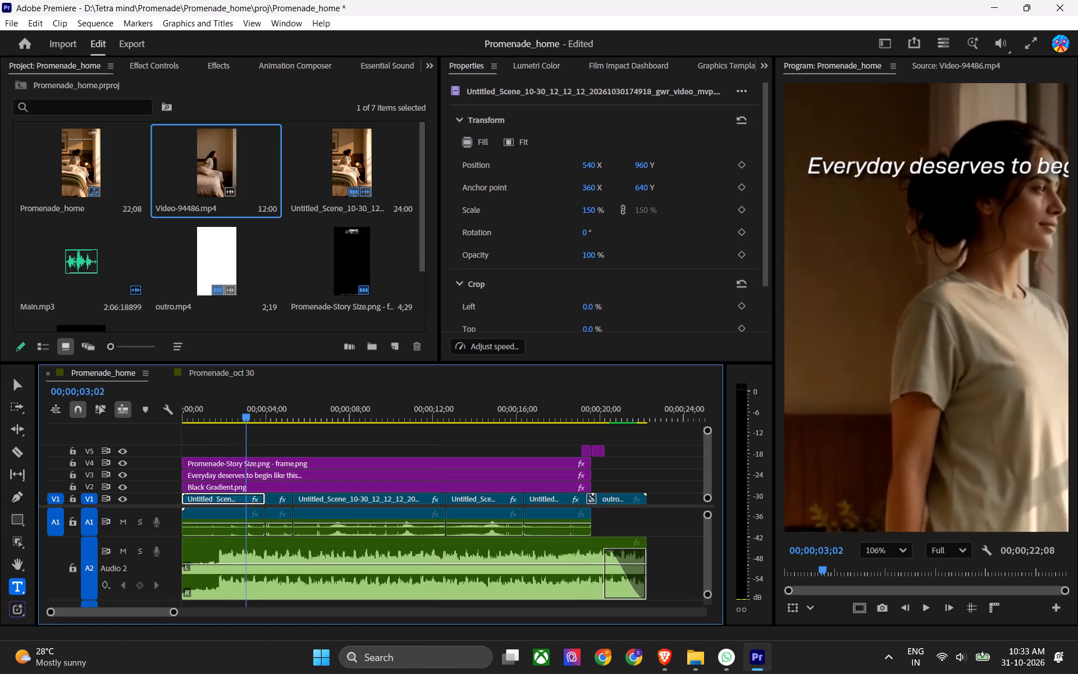
drag(248, 412, 261, 426)
drag(188, 475, 255, 480)
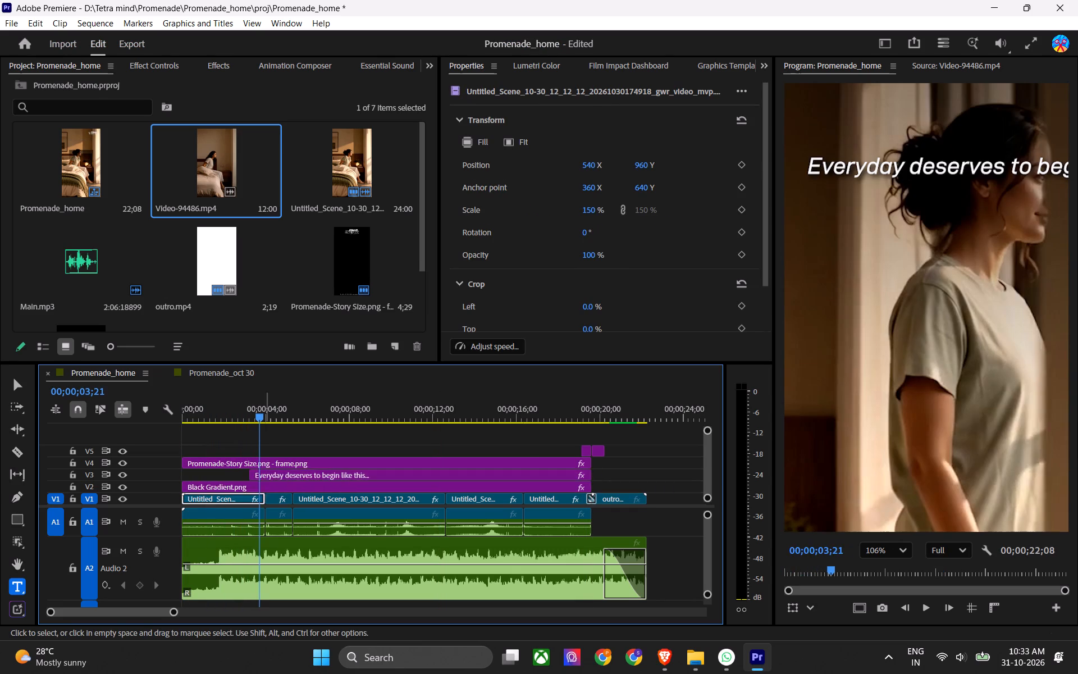
click(266, 477)
key(ctrl+s)
Search the effects for "text", apply the "text fade in" preset from Custom Bin 01 to the caption clip's start, and save the project.
click(219, 62)
click(131, 92)
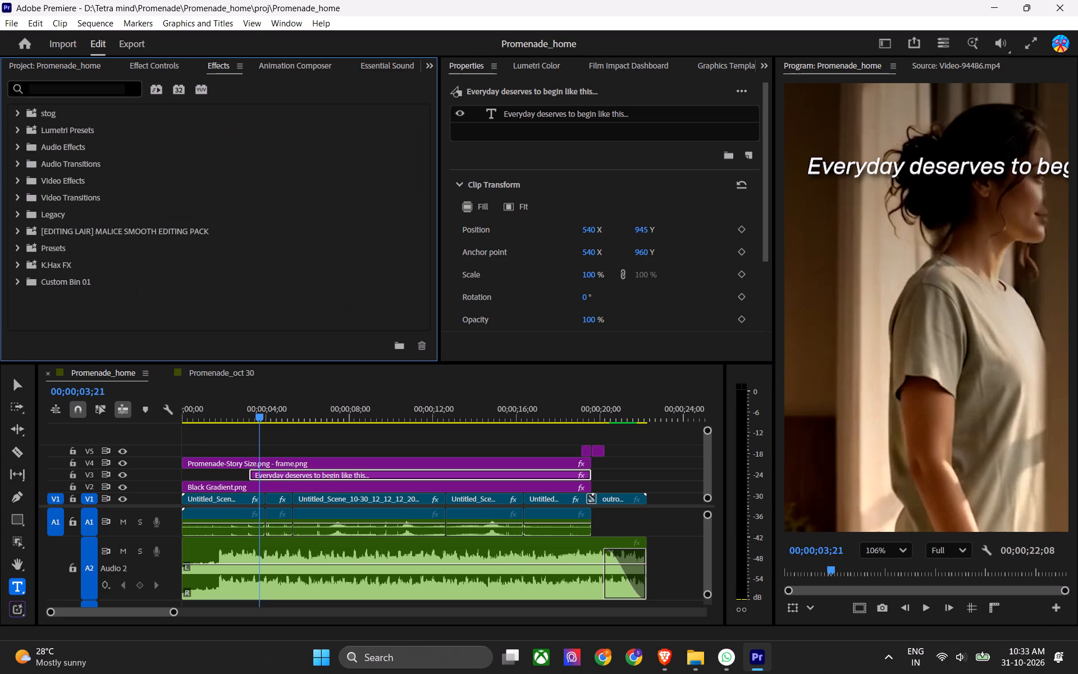
click(120, 88)
text(fade)
key(ctrl+a)
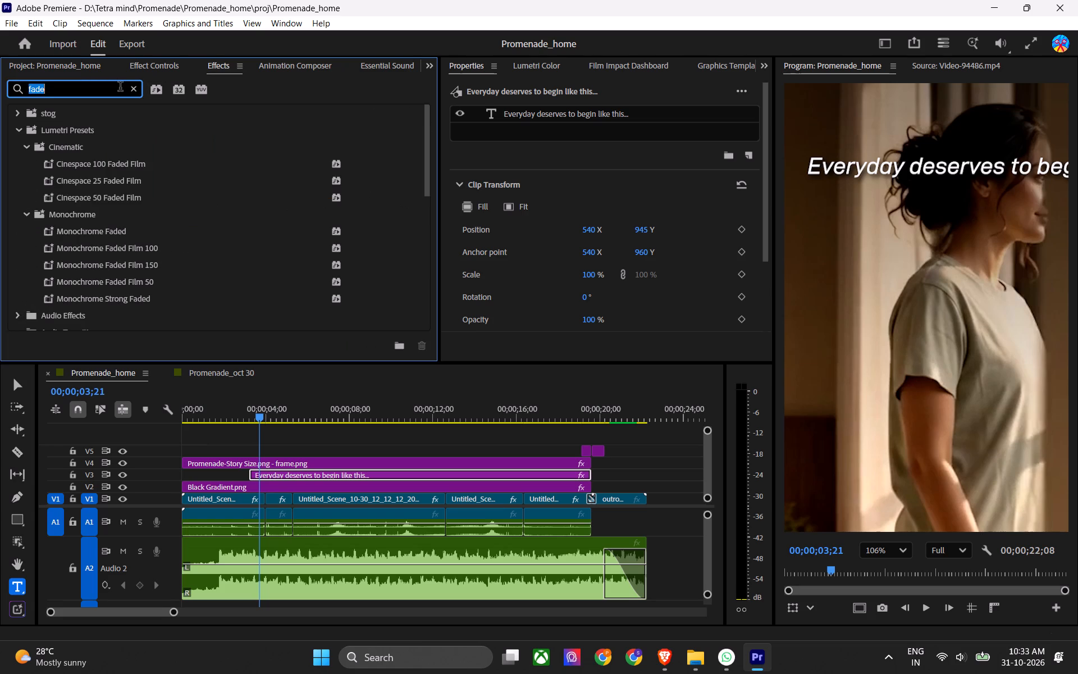
text(twxt=)
key(BackSpace)
key(BackSpace)
key(BackSpace)
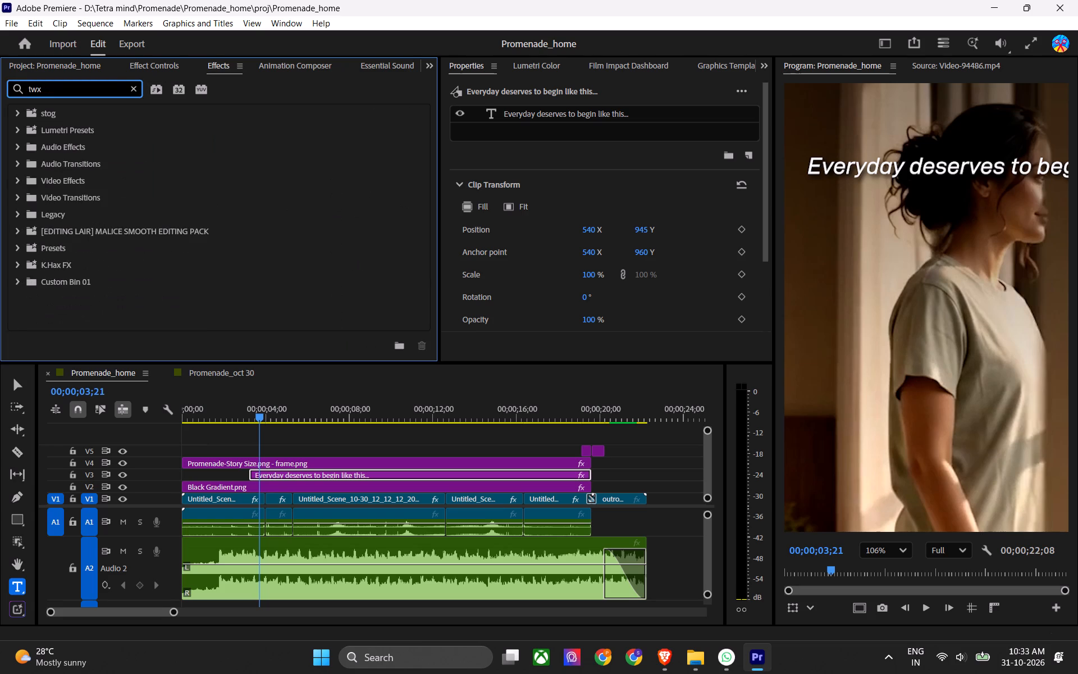
key(BackSpace)
text(ext)
key(space)
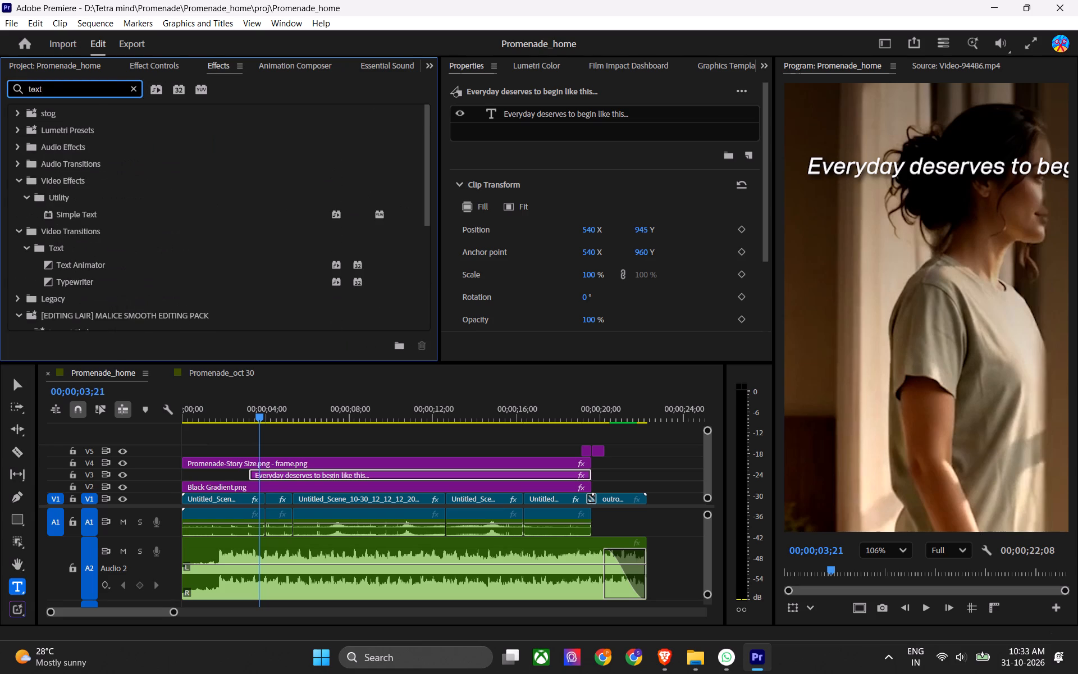
scroll(134, 257, down, 12)
scroll(90, 306, down, 6)
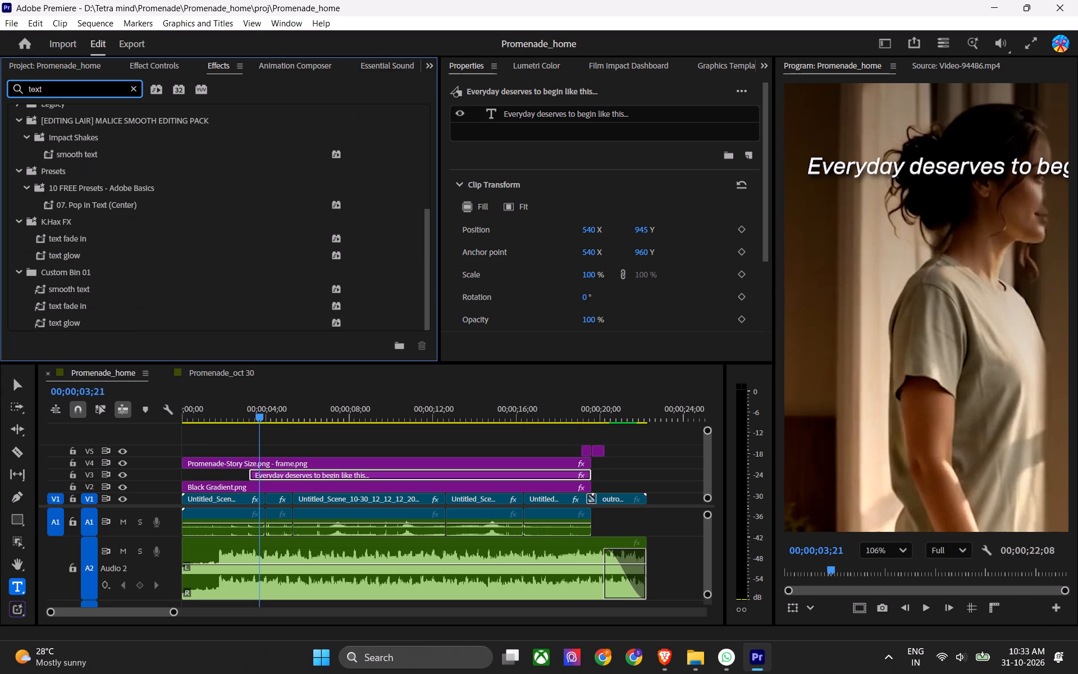
drag(67, 308, 250, 477)
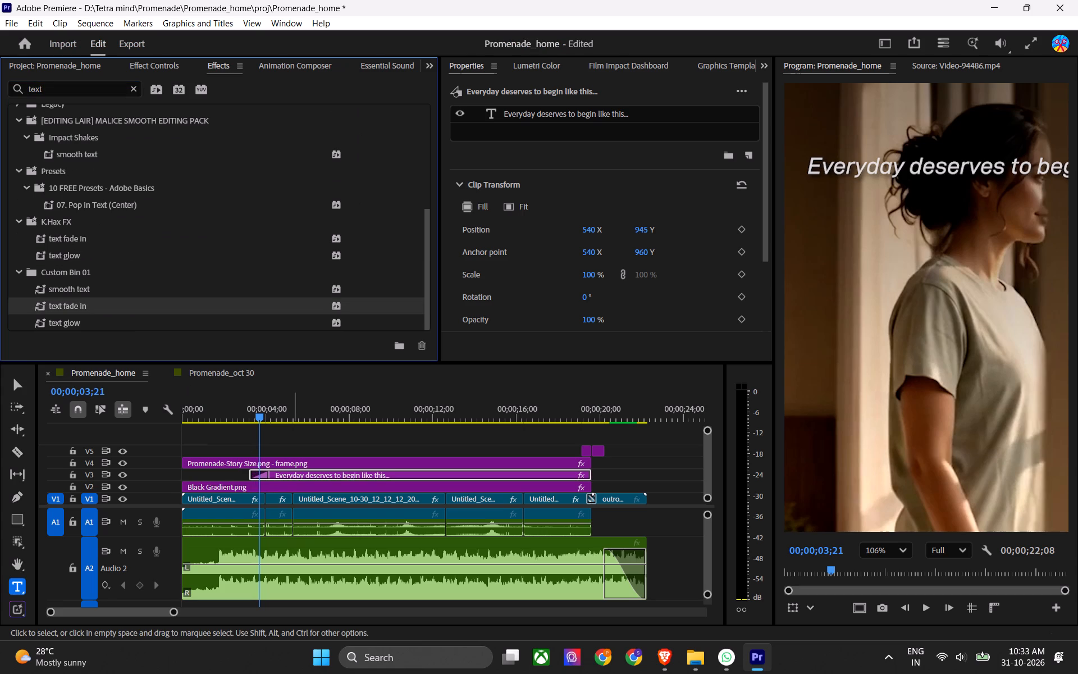
click(874, 549)
click(885, 353)
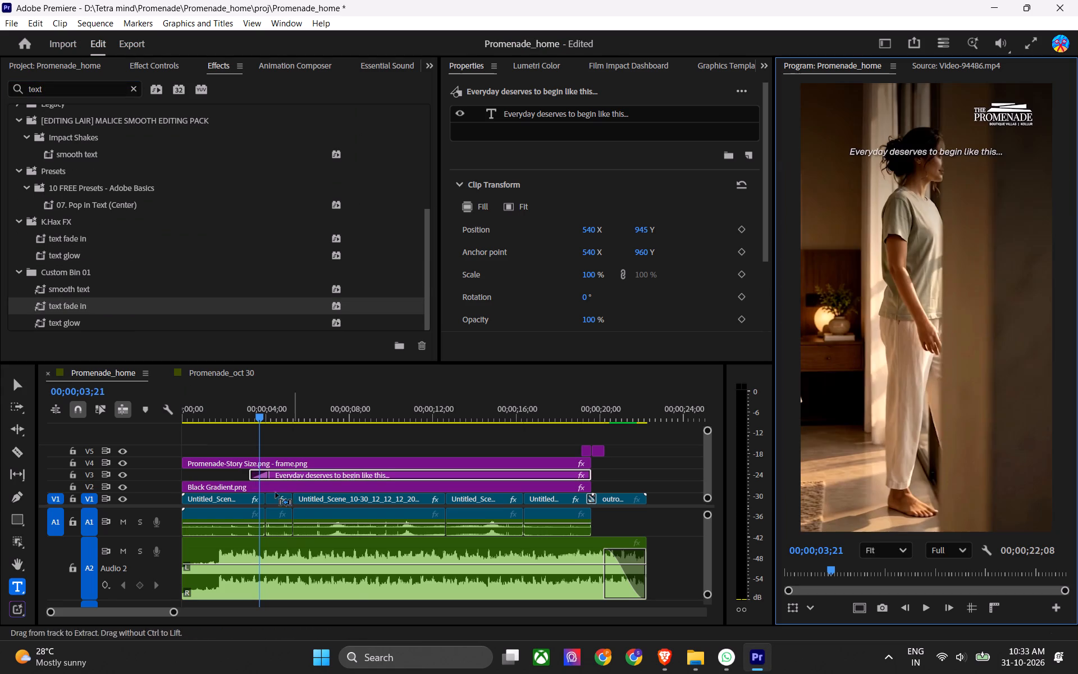
key(ctrl+s)
Preview the caption's fade-in, turn off the caption text's shadow, and save the project.
click(248, 417)
key(space)
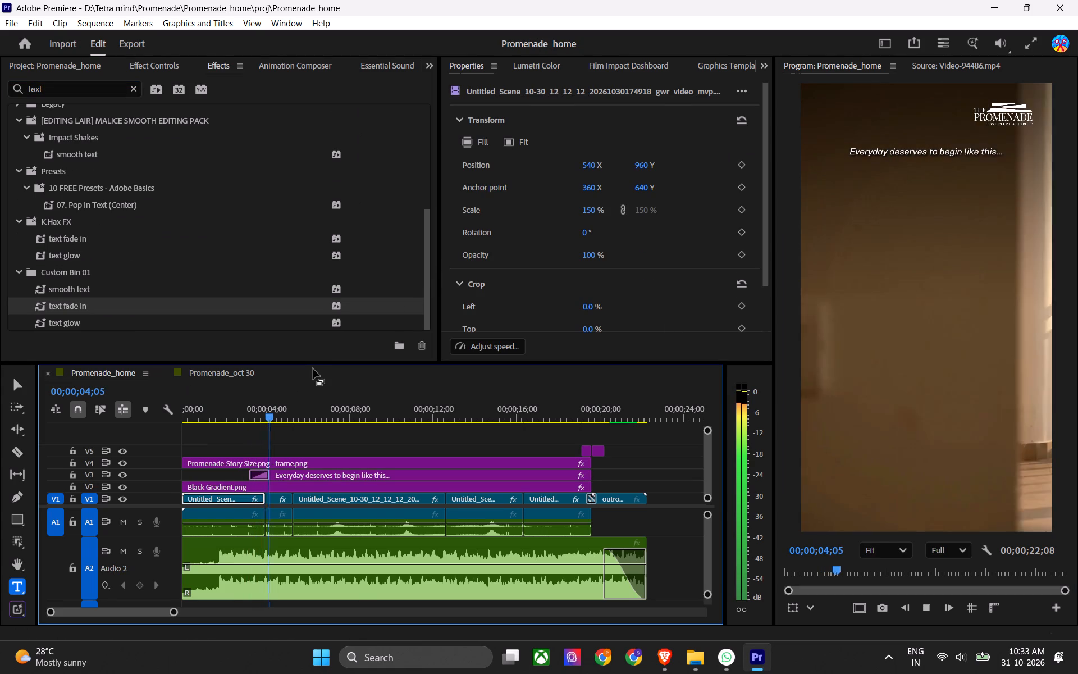
key(space)
key(ctrl+s)
key(v)
click(337, 475)
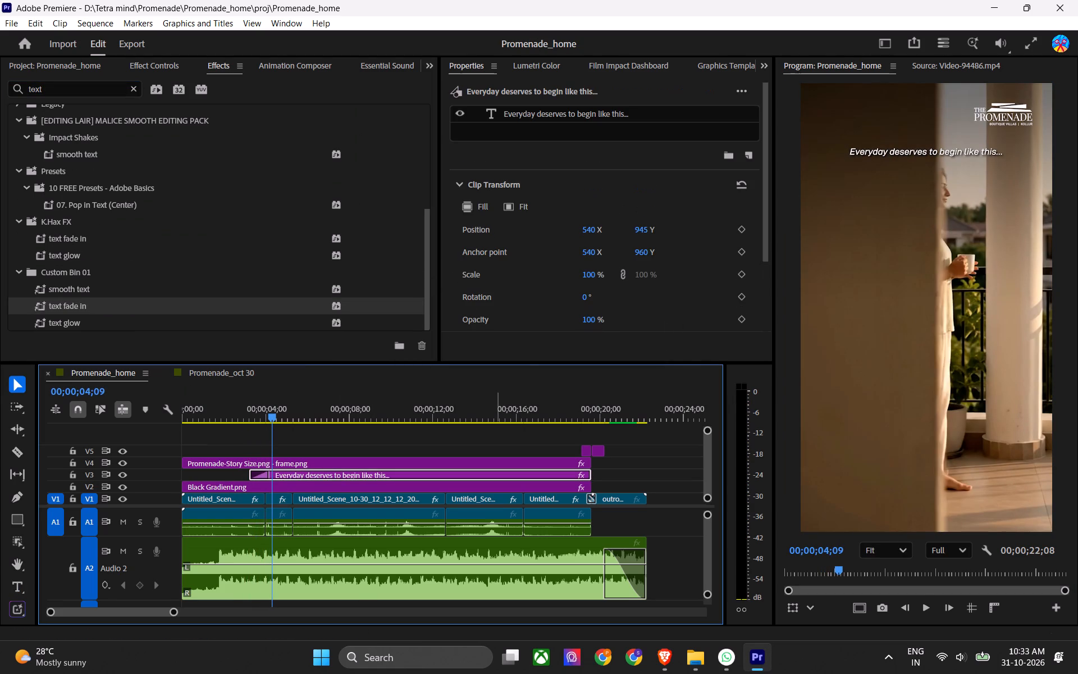
key(ctrl+s)
click(535, 117)
scroll(487, 174, down, 3)
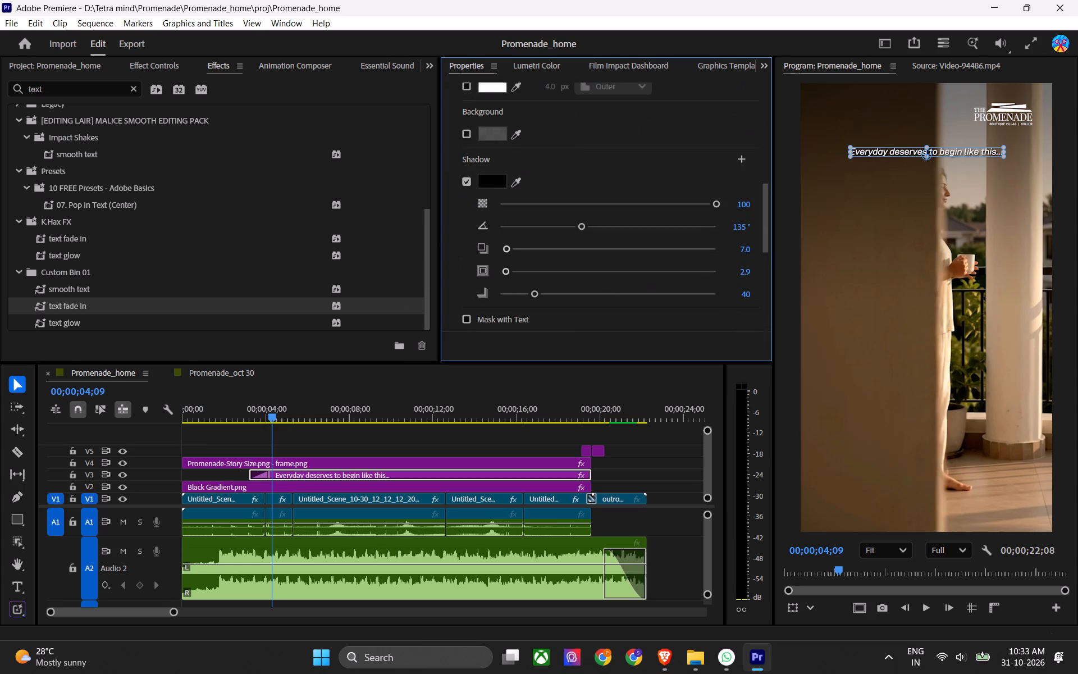
click(465, 154)
key(ctrl+s)
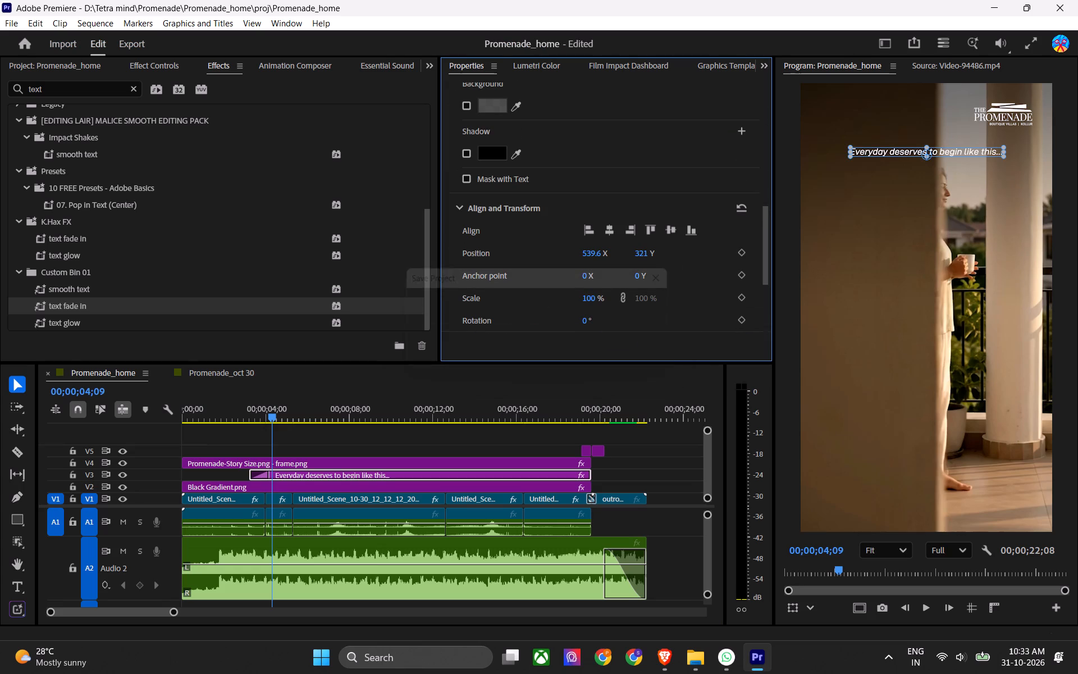
Preview the caption's entrance and slightly lengthen the fade-in at the start of the caption clip.
click(243, 408)
key(space)
alt+scroll(292, 435, up, 7)
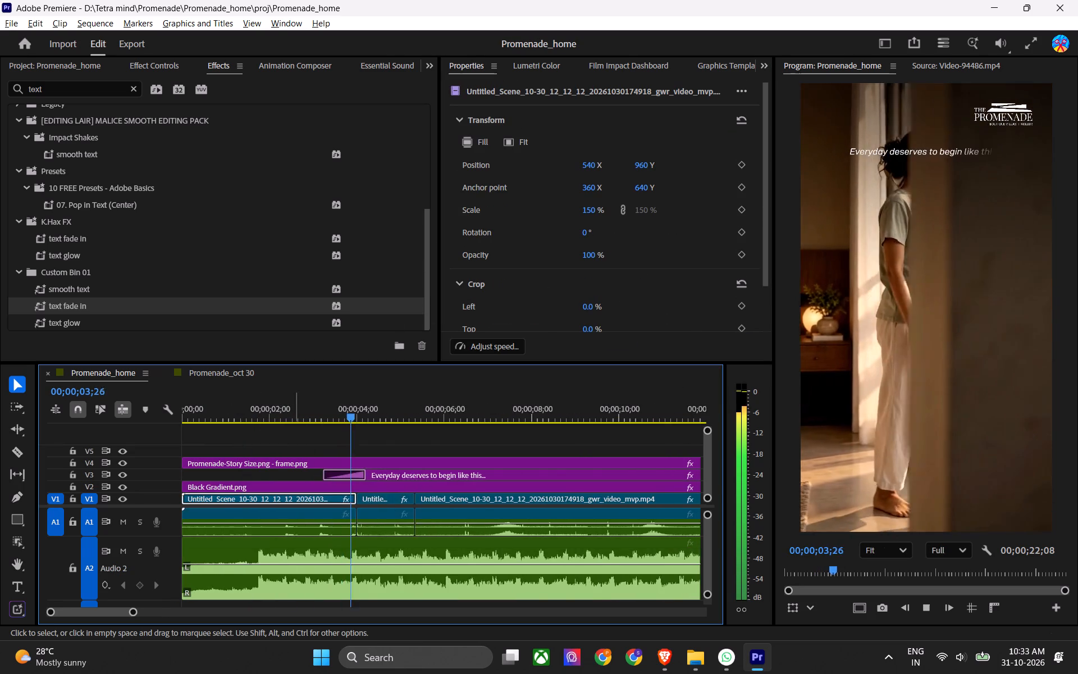
alt+scroll(272, 440, up, 4)
key(space)
alt+scroll(389, 497, up, 4)
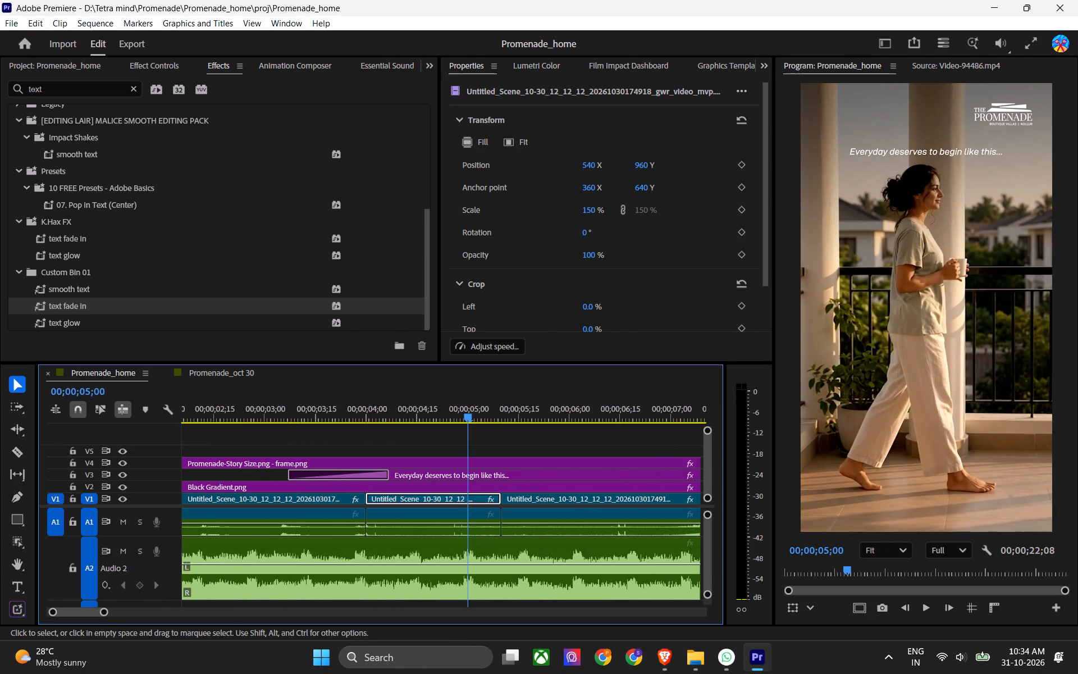
drag(387, 477, 403, 475)
Trim the caption clip's start to about 00;00;03;16, keeping the fade-in at its beginning.
drag(297, 400, 307, 405)
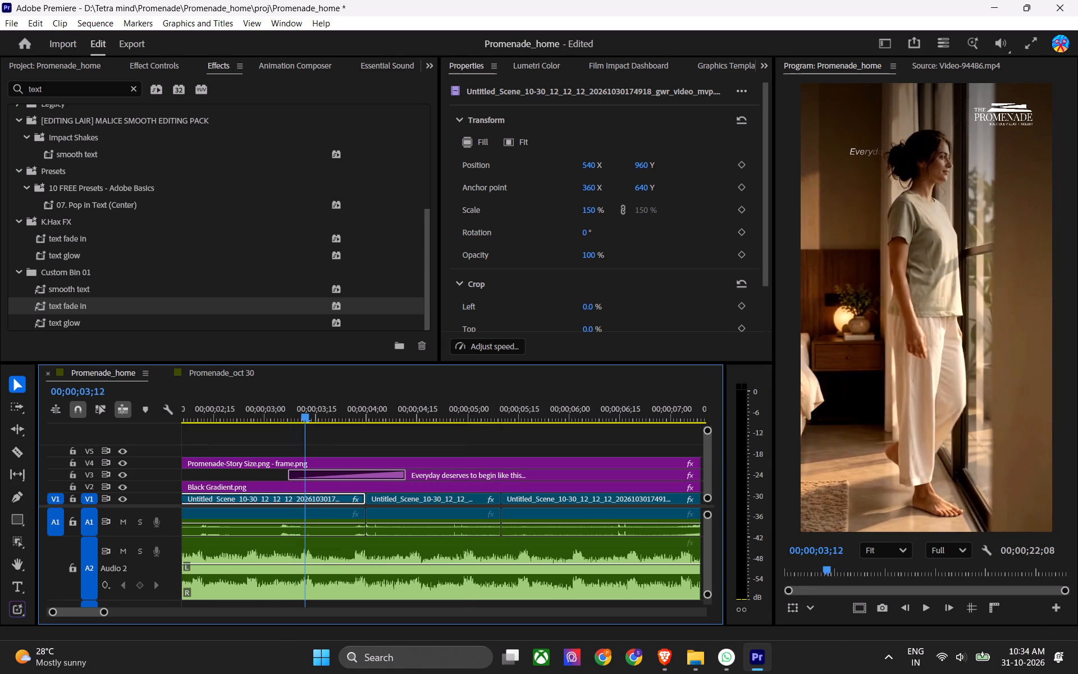
drag(307, 405, 322, 406)
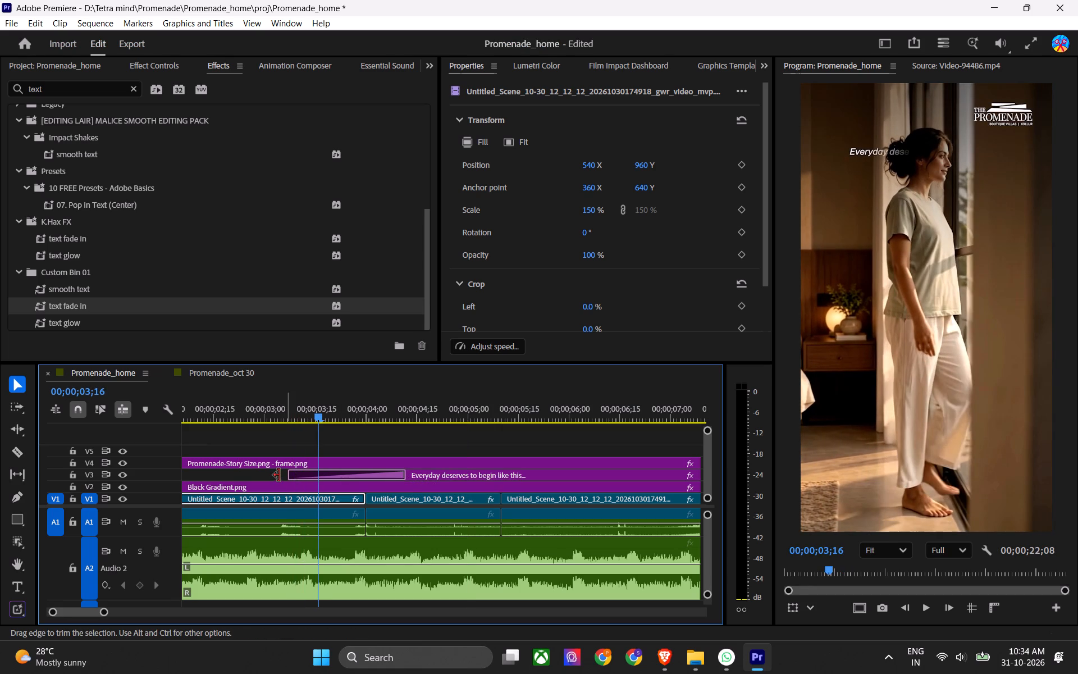
drag(279, 475, 319, 482)
Play the sequence from before the caption's entrance to the final house-entrance scene to review the caption's timing and legibility.
drag(294, 418, 285, 421)
key(space)
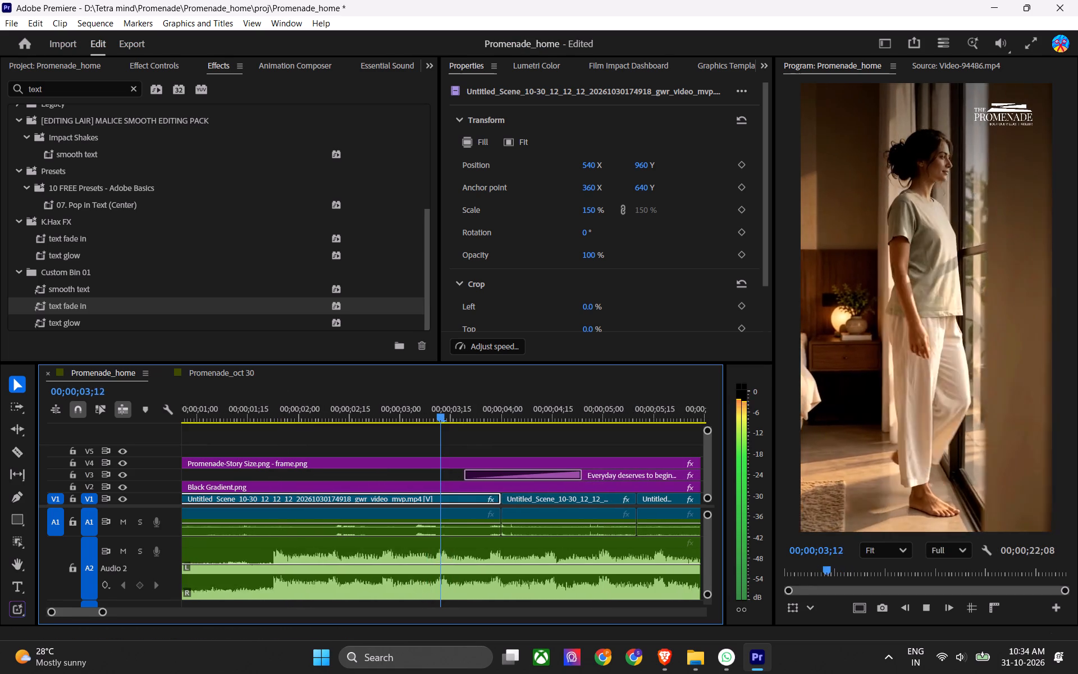
alt+scroll(364, 446, down, 16)
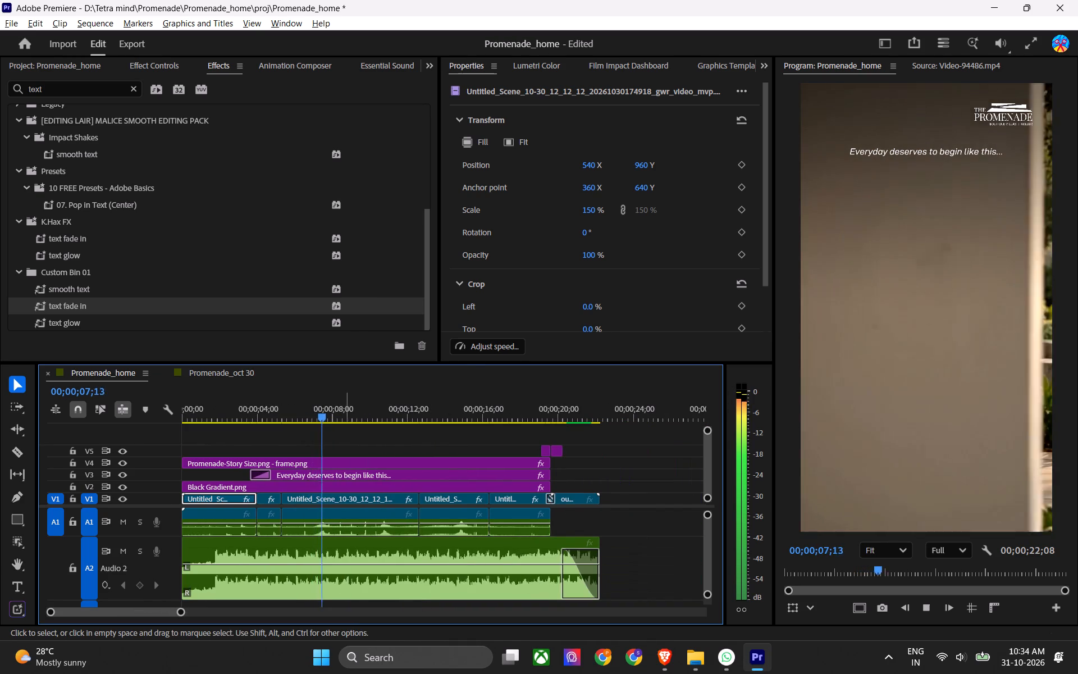
alt+scroll(344, 432, down, 5)
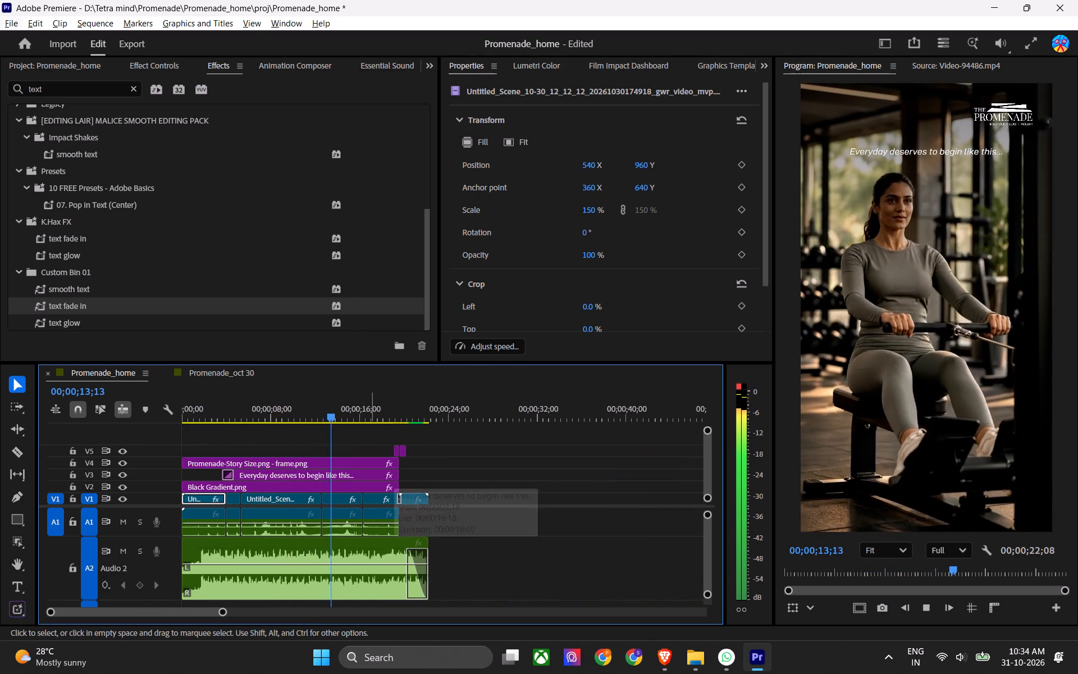
key(space)
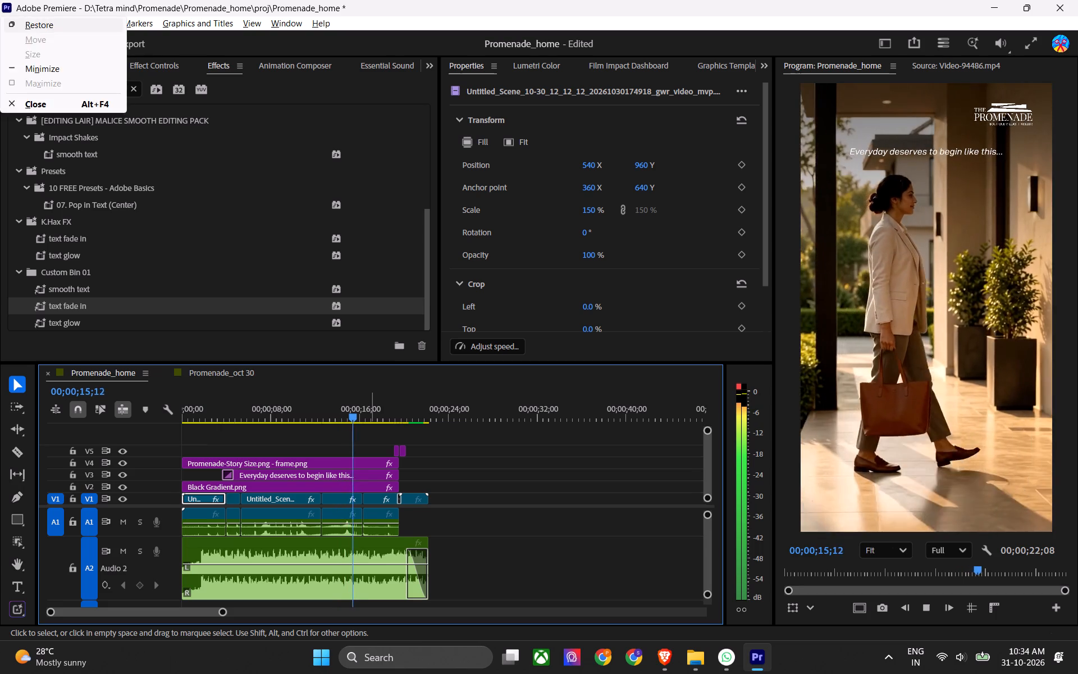
Lower the gain of all the scene audio clips under the video scenes by 10 dB.
drag(447, 523, 168, 529)
key(g)
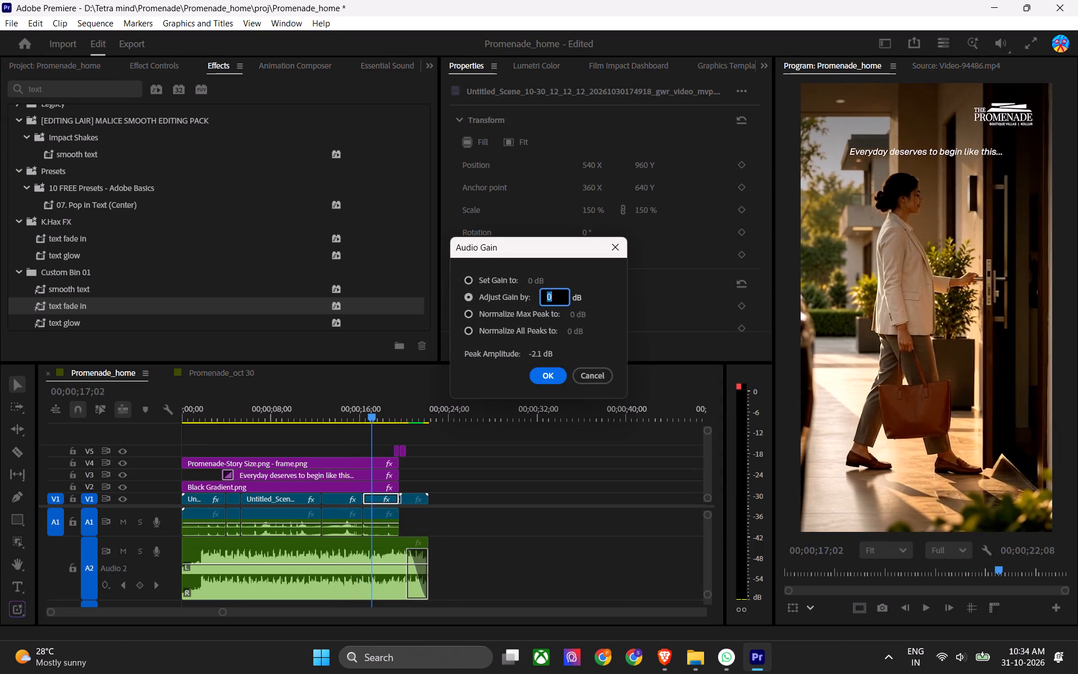
text(0-)
text(10)
key(Return)
Play several parts of the sequence to check the balance between the scene audio and the background music.
click(342, 398)
key(space)
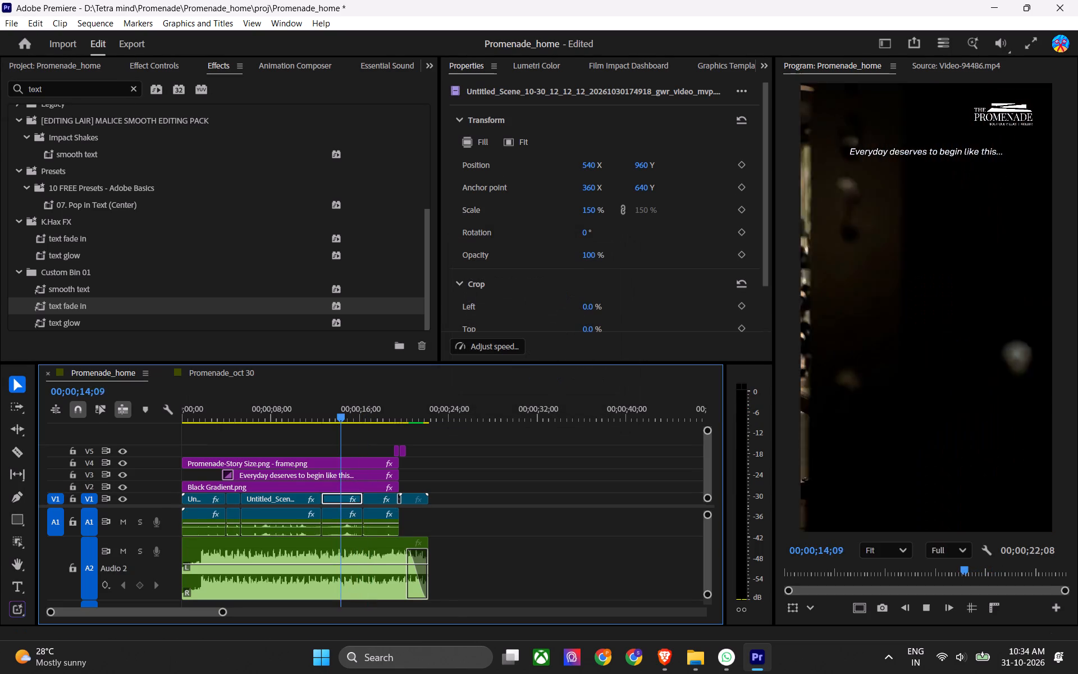
key(space)
drag(268, 410, 254, 417)
key(space)
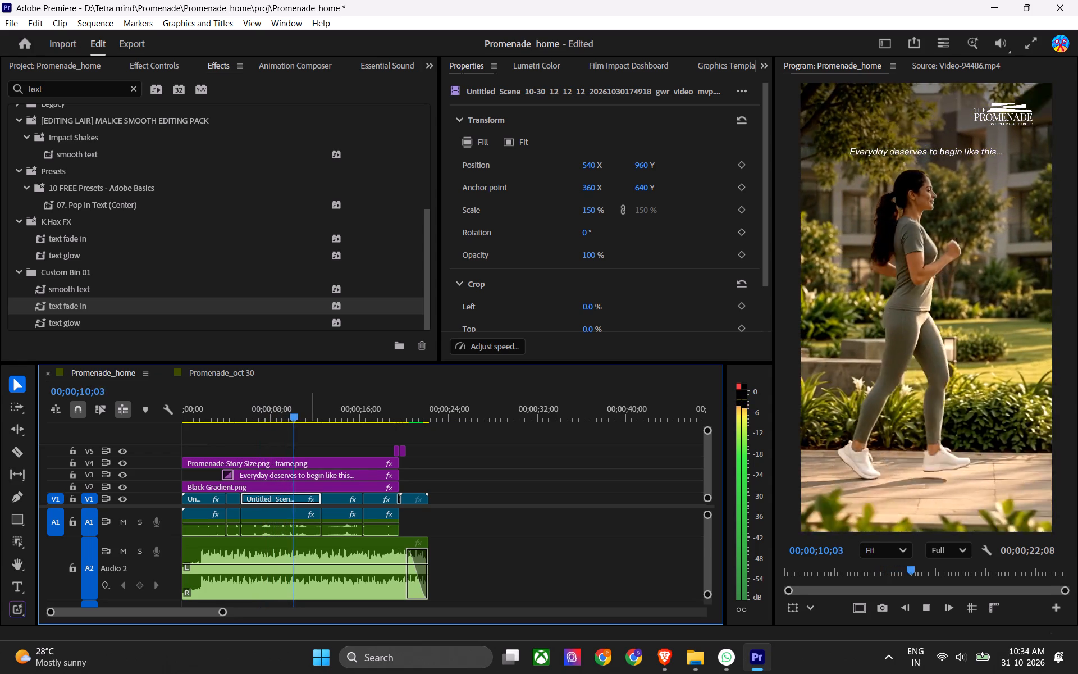
key(space)
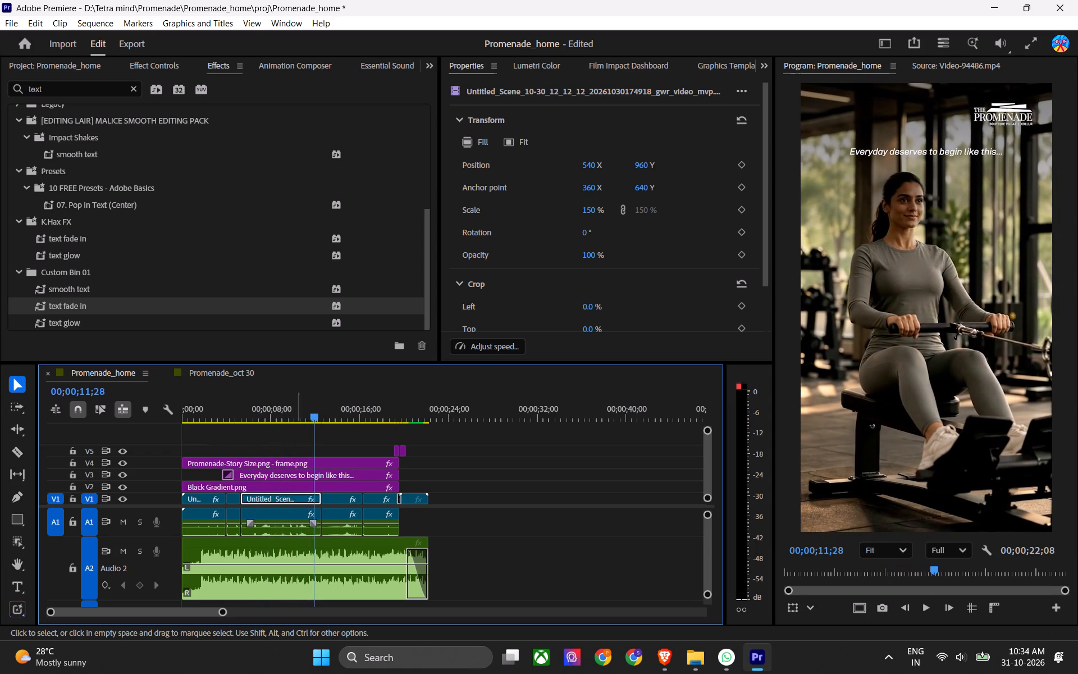
click(303, 543)
key(space)
key(space)
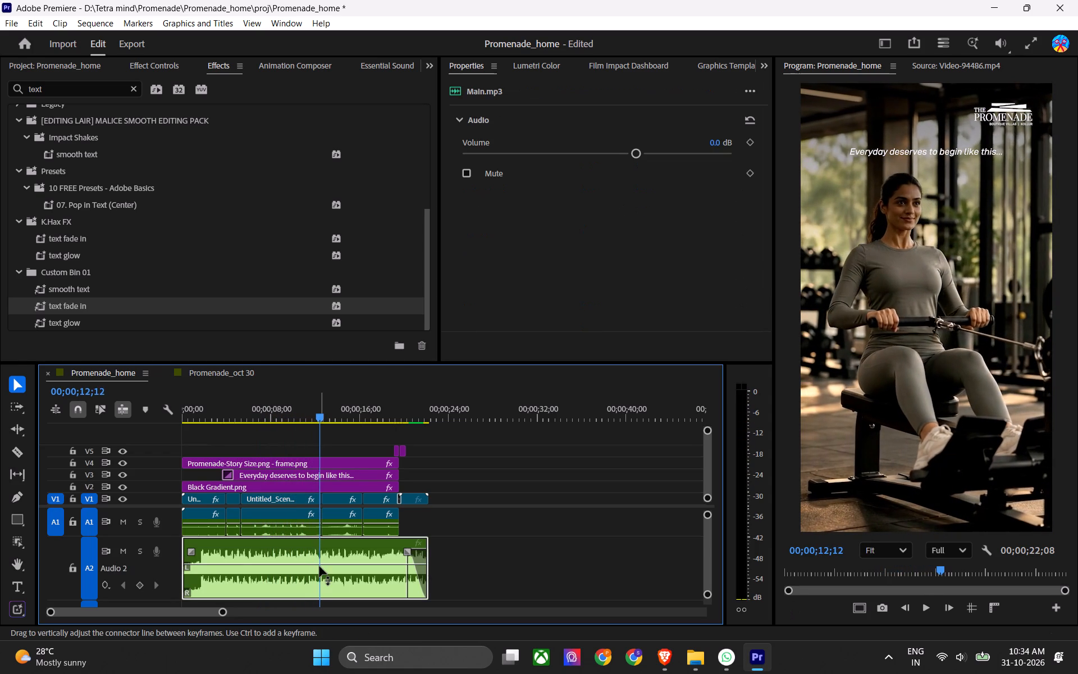
Lower the gain of the Main.mp3 music clip by 2 dB, save the project, and play on to check the level.
click(319, 566)
key(g)
key(minus)
key(2)
key(Return)
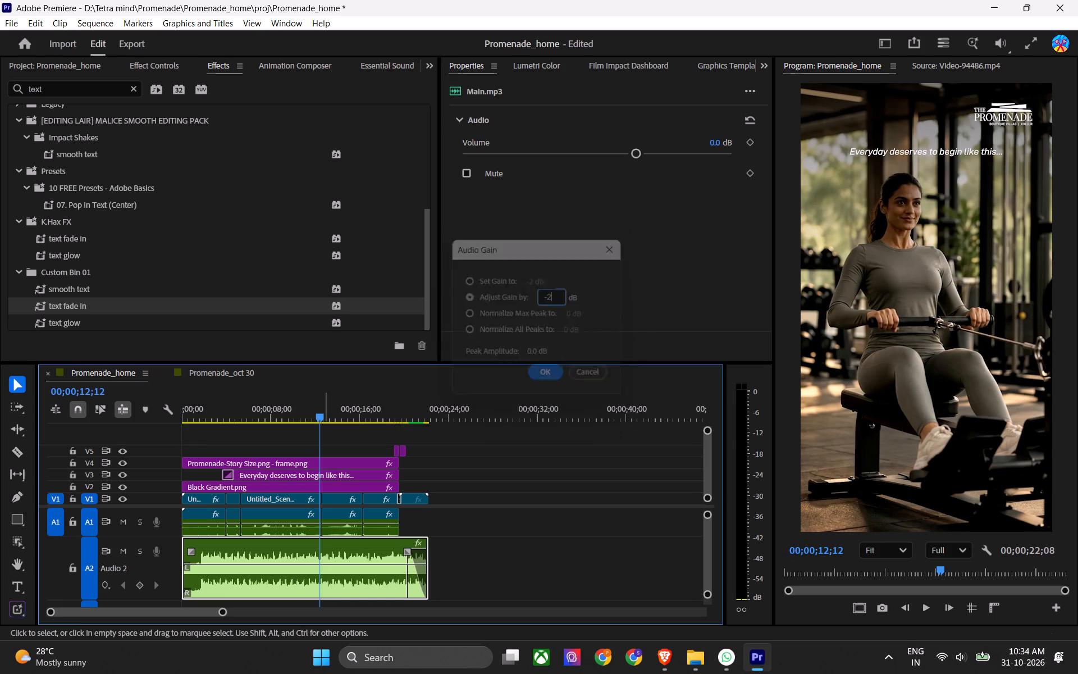
key(ctrl+s)
key(ctrl+z)
key(ctrl+shift+z)
key(space)
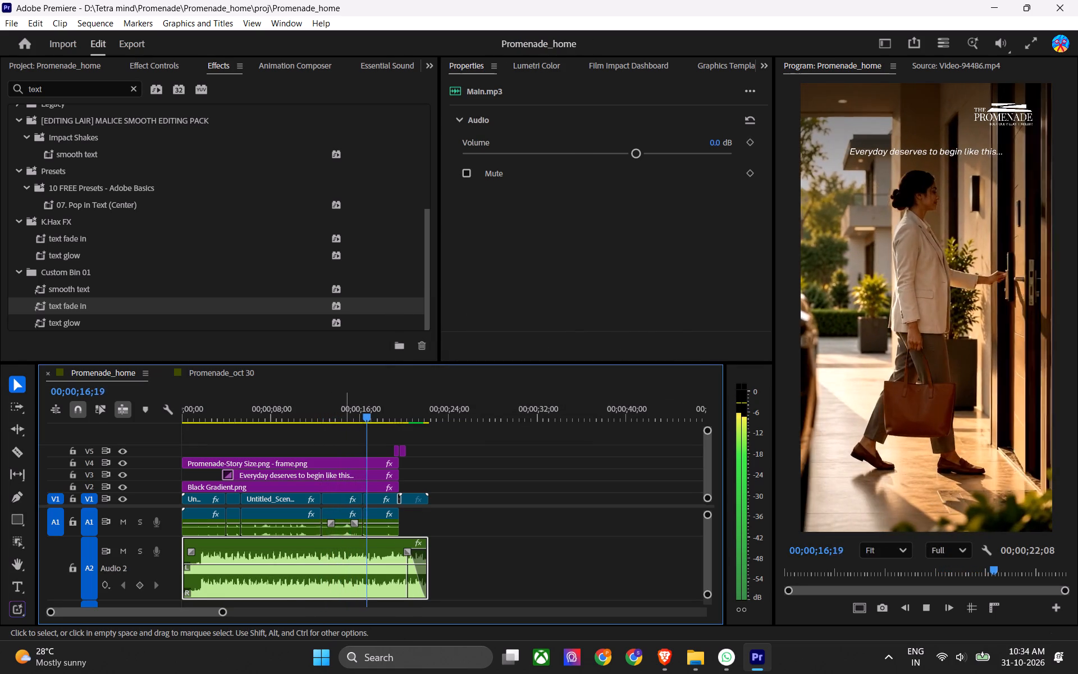
key(space)
Apply the default transition at the cut between the last two scene clips before the outro and preview it.
alt+scroll(355, 538, up, 12)
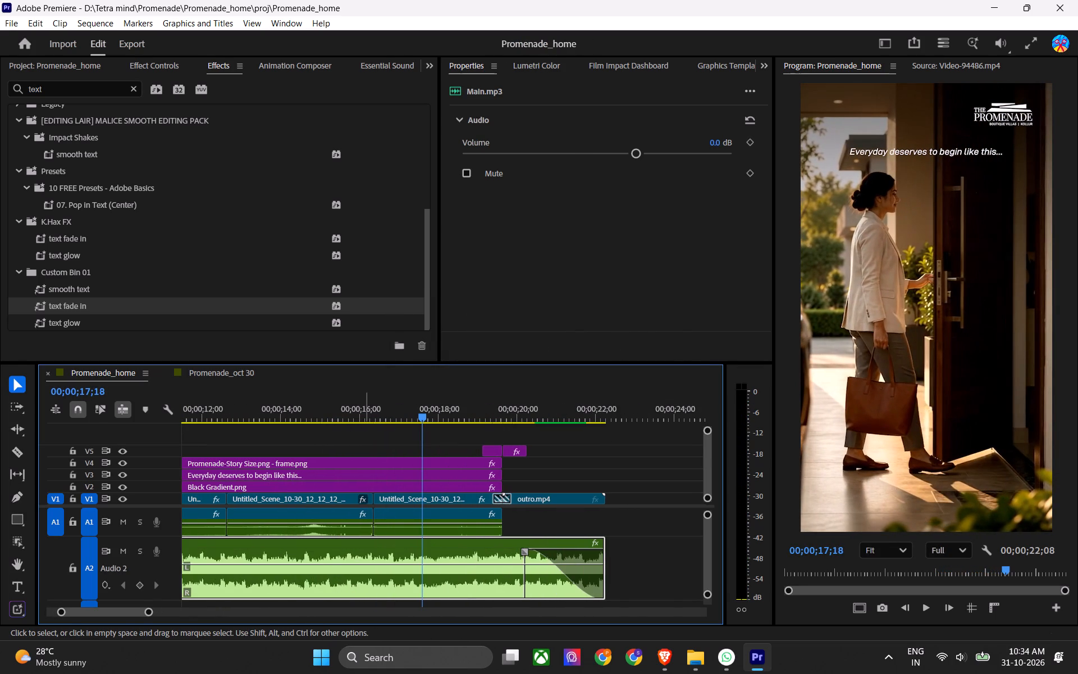
right_click(372, 500)
click(405, 591)
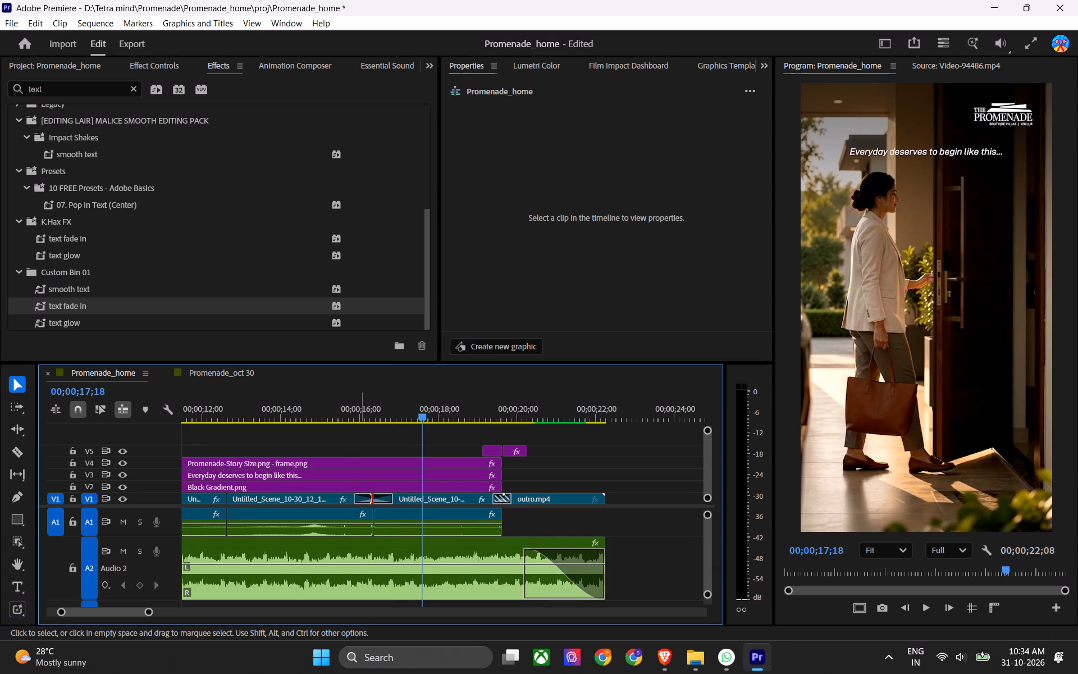
click(352, 411)
key(space)
key(space)
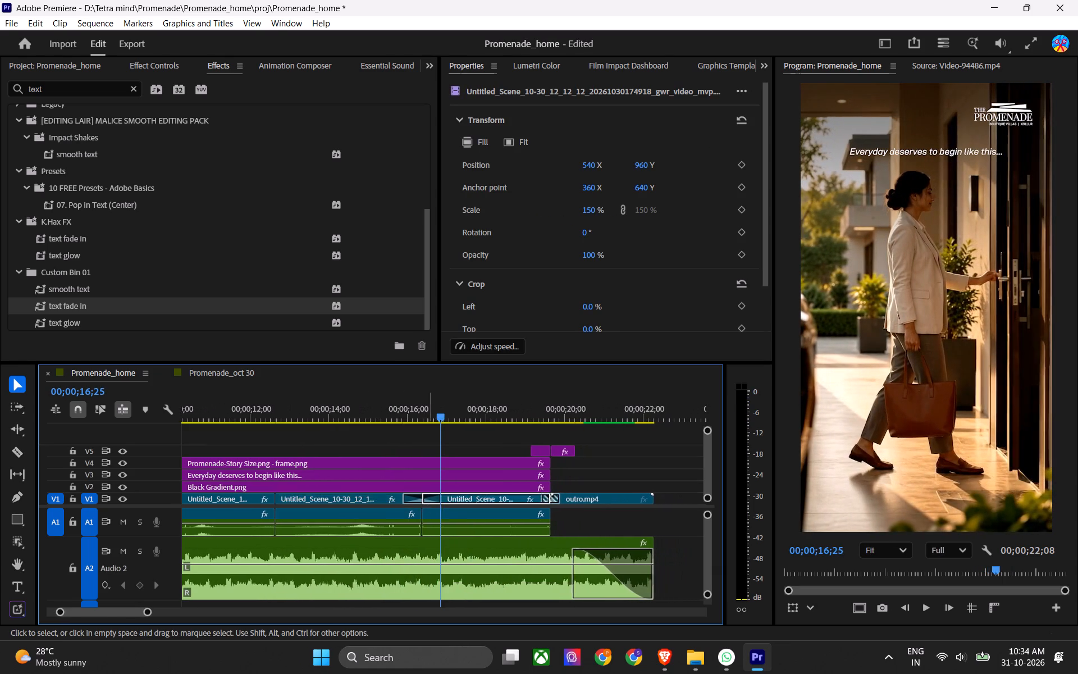
Shorten the transition between the last two scenes to about half a second, save the project, and preview it.
alt+scroll(426, 508, up, 8)
drag(373, 499, 396, 509)
key(ctrl+s)
drag(380, 404, 379, 404)
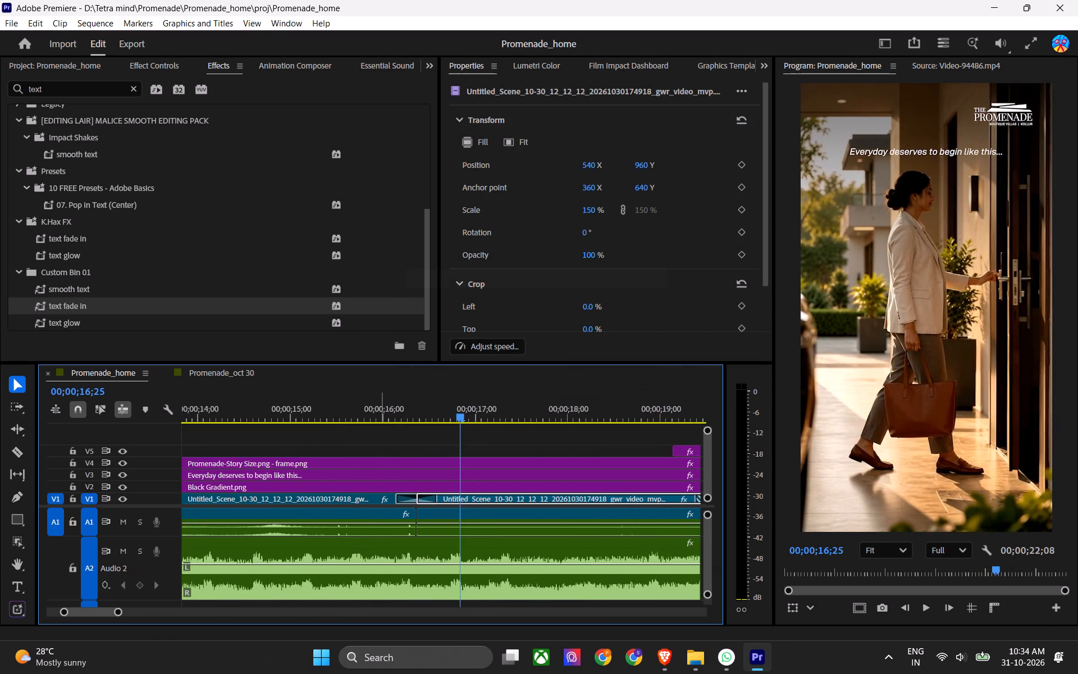
drag(379, 404, 374, 406)
key(space)
key(space)
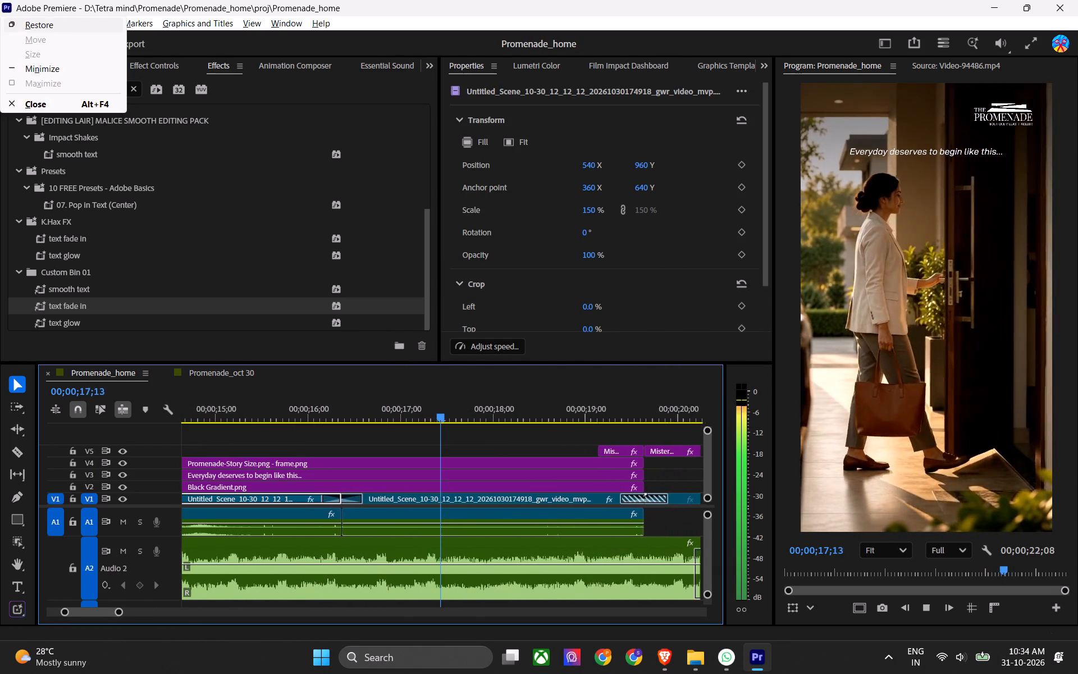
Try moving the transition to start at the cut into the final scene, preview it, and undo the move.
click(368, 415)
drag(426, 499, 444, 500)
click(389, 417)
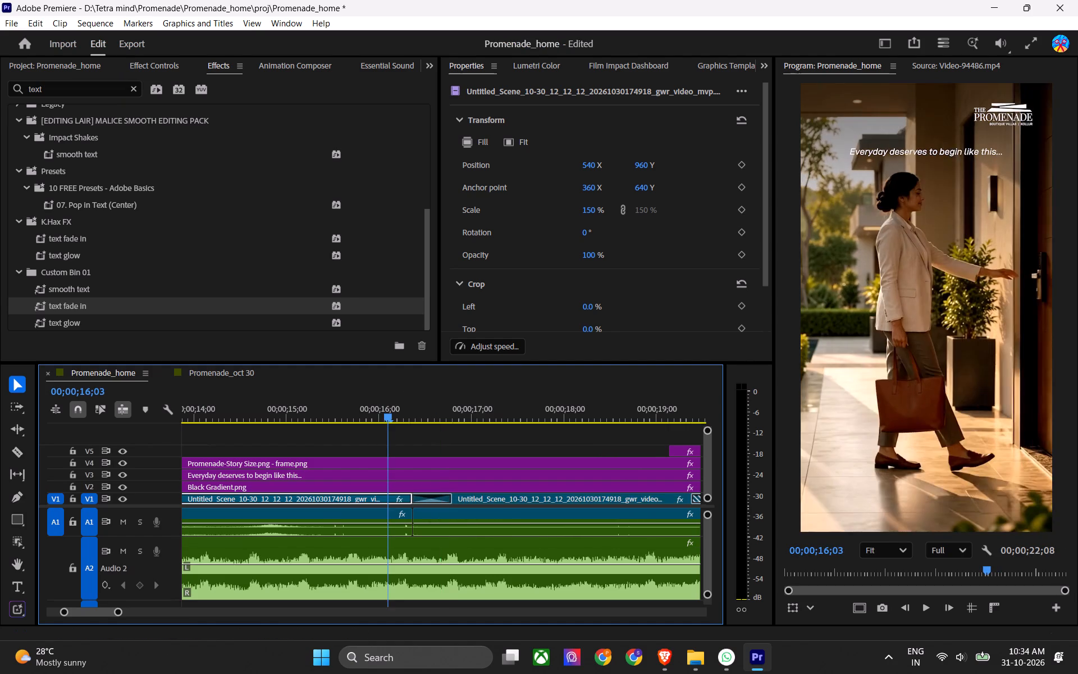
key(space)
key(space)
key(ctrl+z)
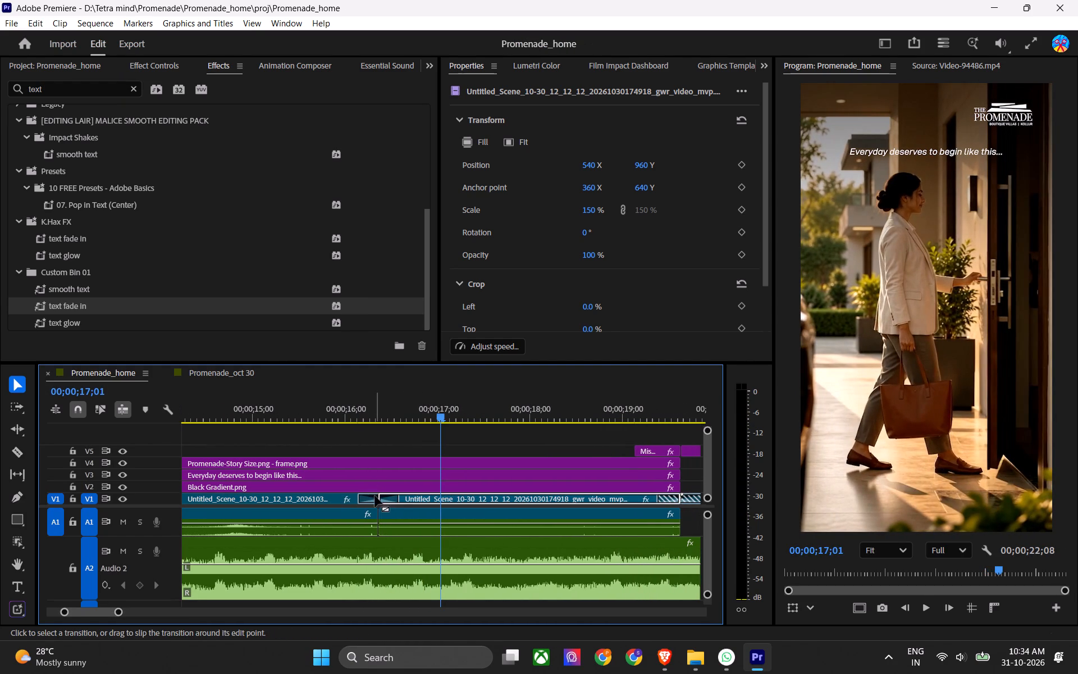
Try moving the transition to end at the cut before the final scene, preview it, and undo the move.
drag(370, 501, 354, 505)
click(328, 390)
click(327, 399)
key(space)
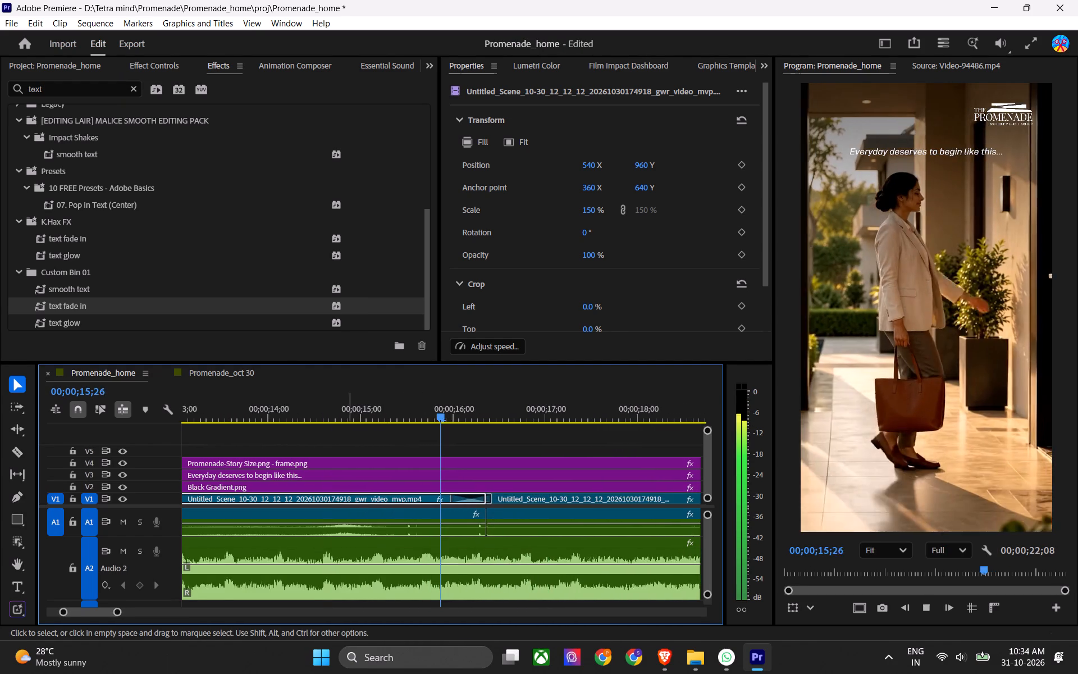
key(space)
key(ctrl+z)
Save the project, shorten the transition between the last two scenes to about 4 frames, and preview it.
alt+scroll(437, 514, up, 6)
key(ctrl+s)
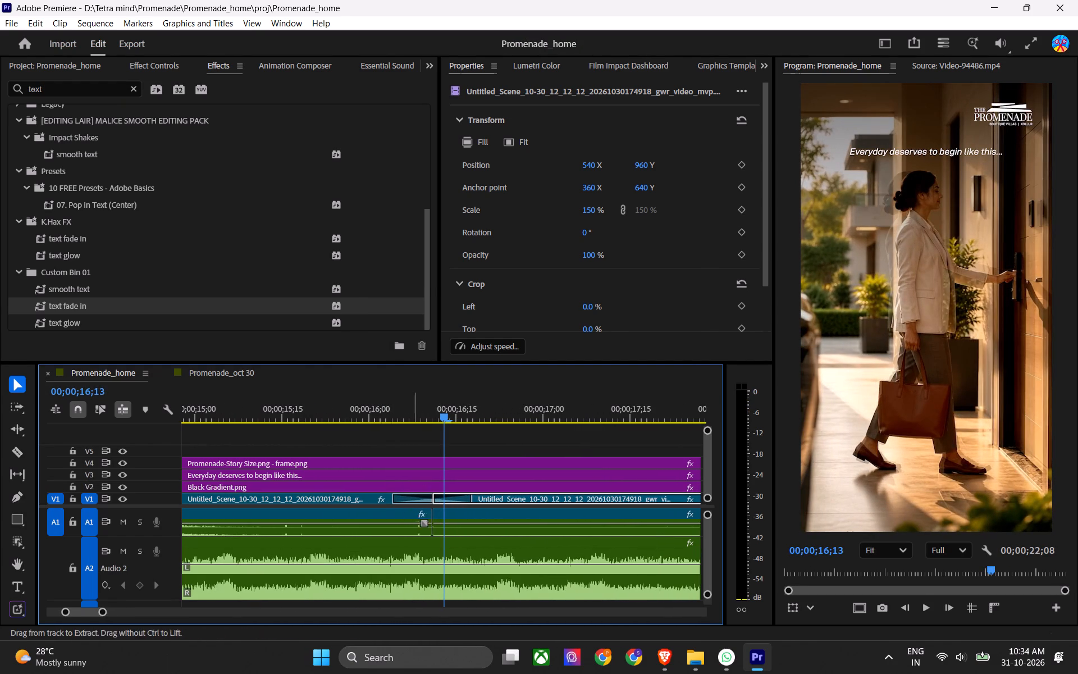
drag(396, 496, 427, 507)
drag(387, 399, 376, 407)
key(space)
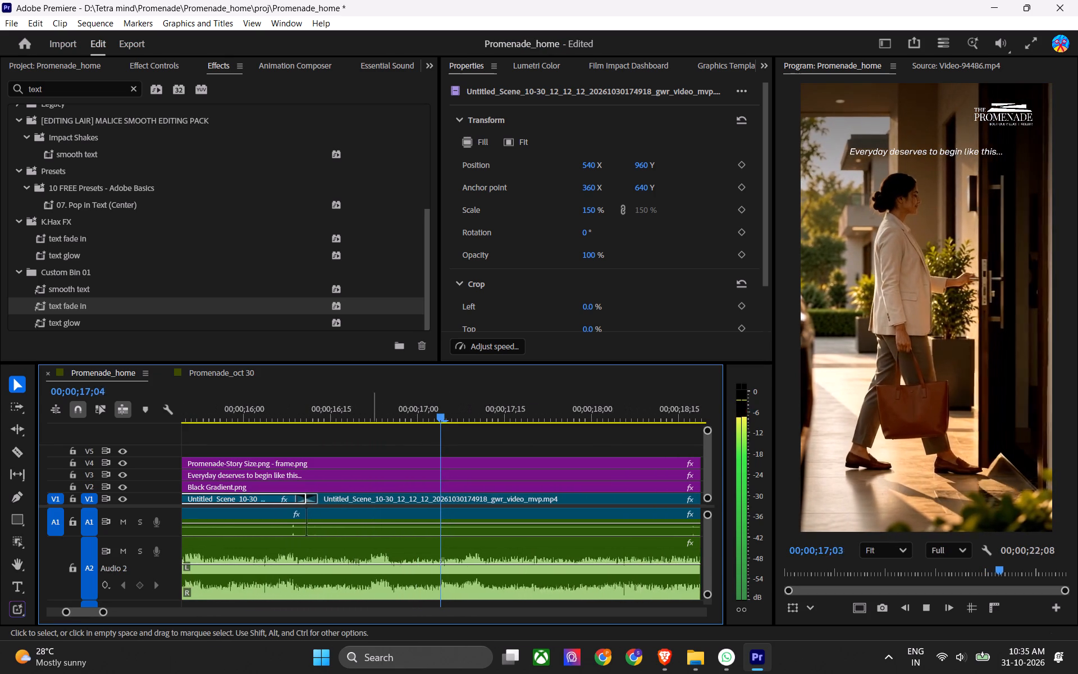
key(space)
Adjust the short transition slightly toward the final scene, preview it, and save the project.
drag(300, 502, 313, 499)
drag(286, 409, 259, 421)
key(space)
key(space)
key(ctrl+s)
key(1)
key(ctrl+1)
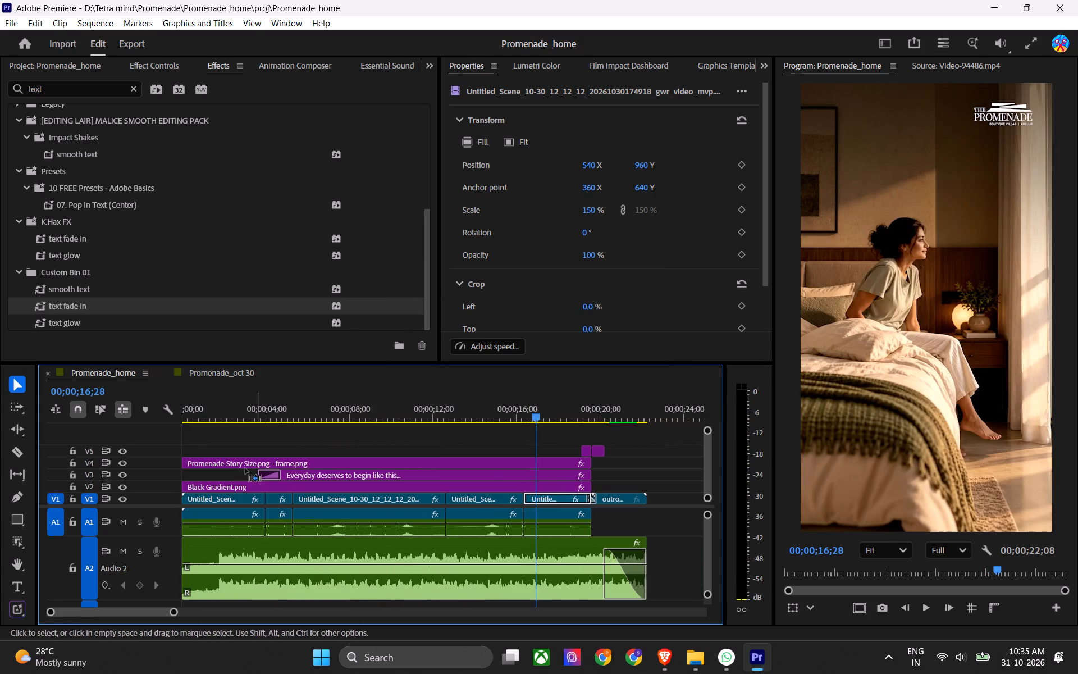
key(ctrl+s)
key(ctrl+s)
Set up the export of Promenade_home and change its save location to a folder inside Promenade\Promenade_home.
key(ctrl+m)
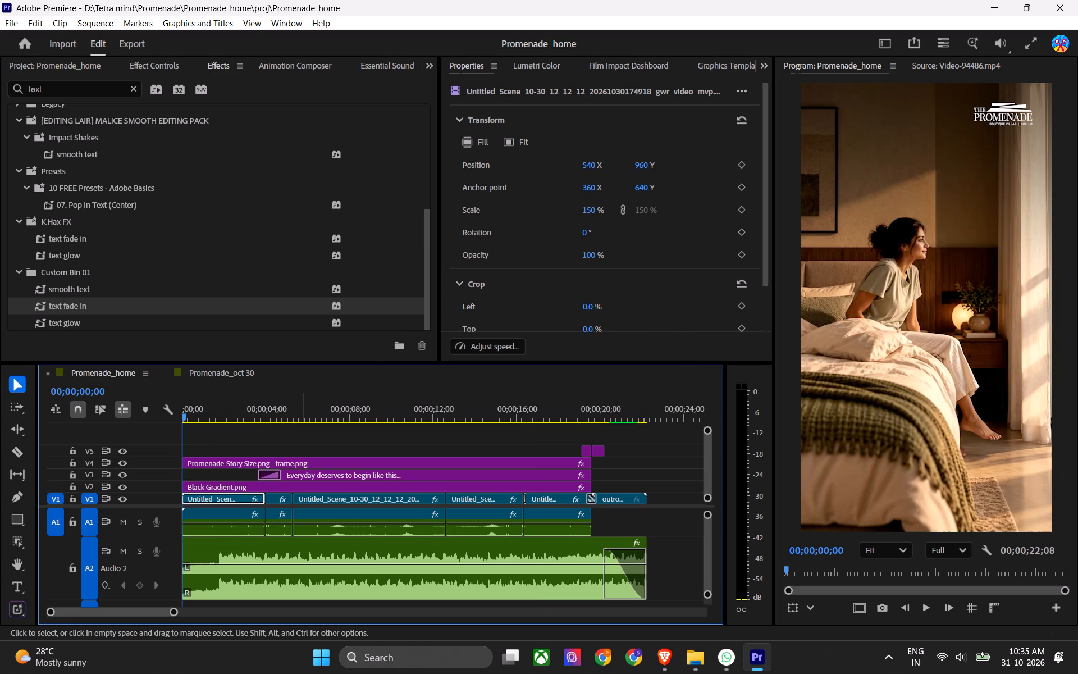
click(360, 140)
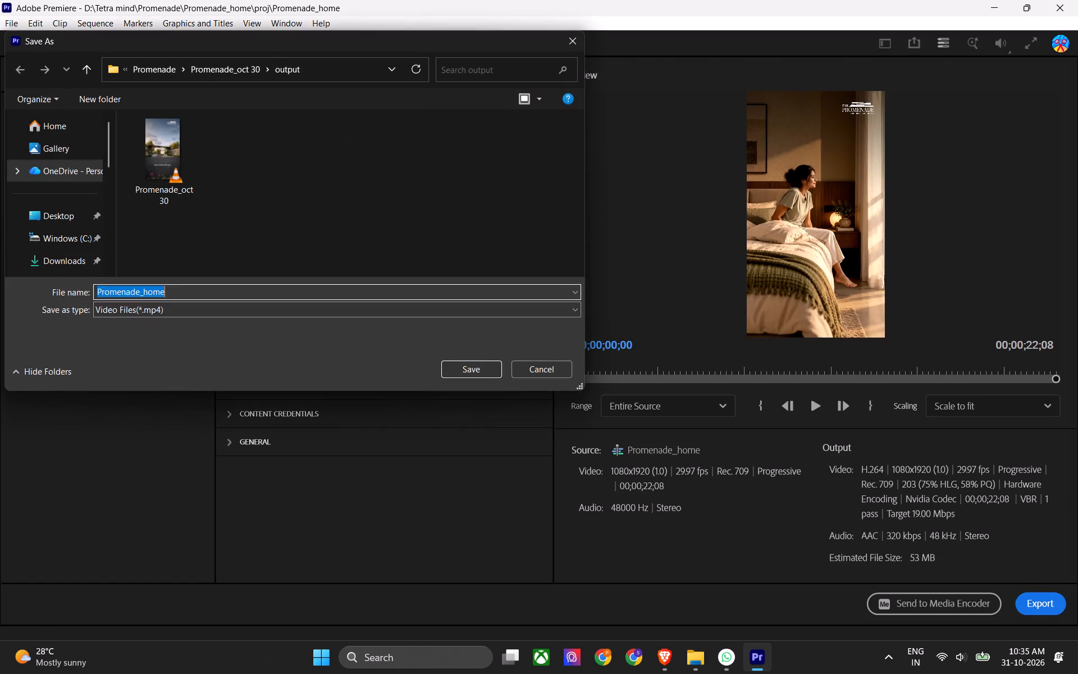
click(161, 69)
double_click(188, 130)
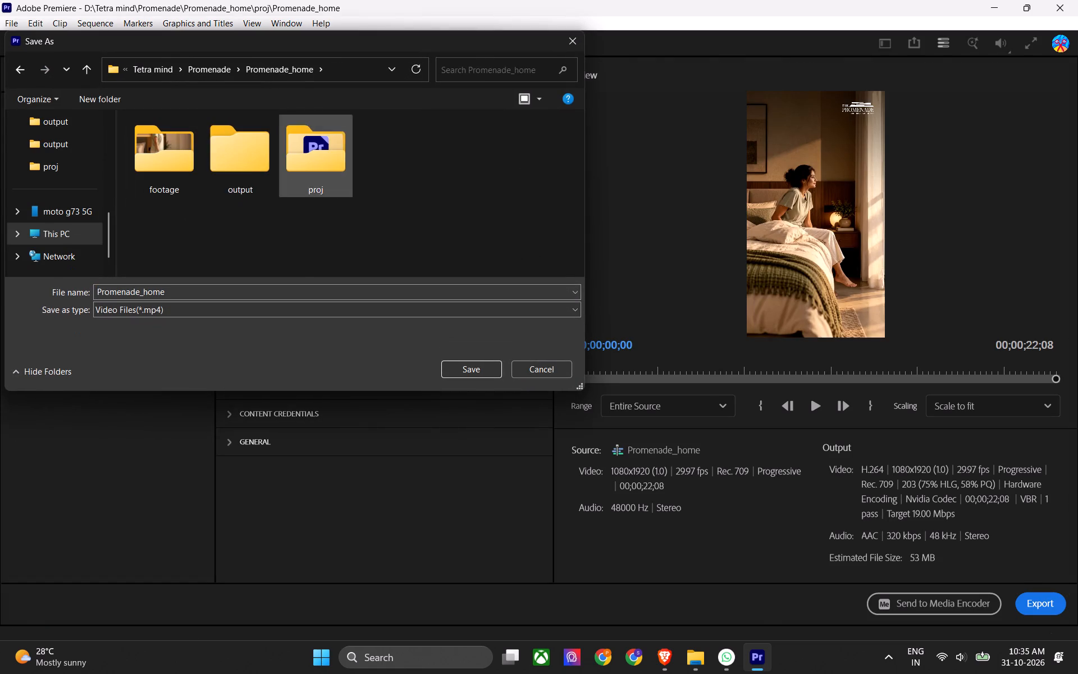
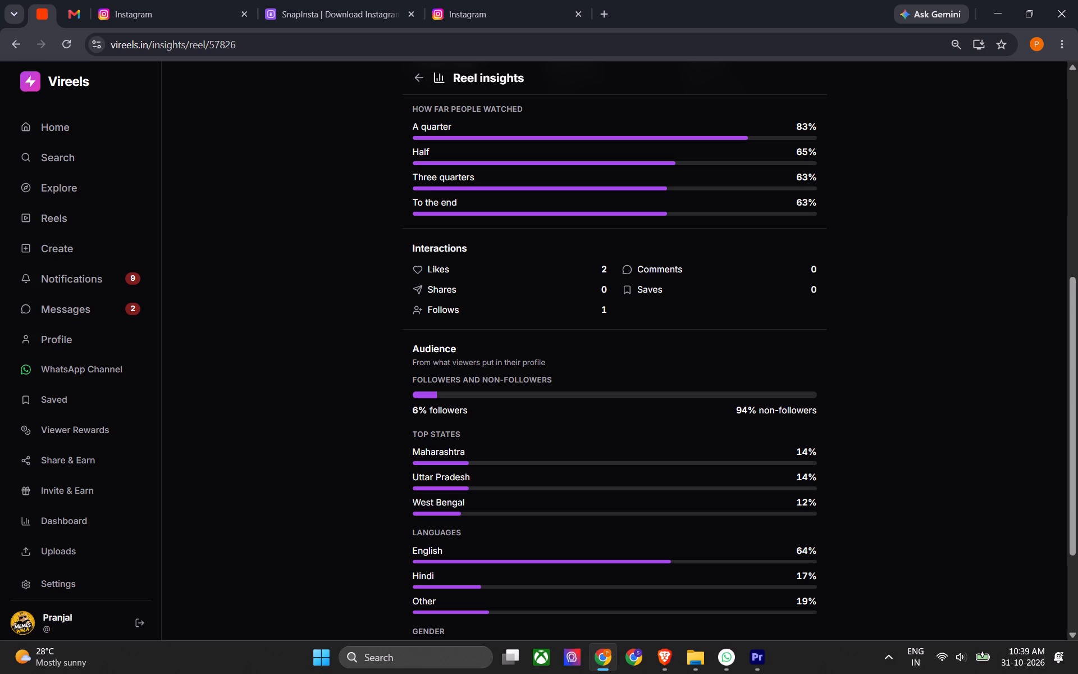
Examine the reel's interaction and audience insights on Vireels, and return to the notifications.
scroll(520, 235, down, 5)
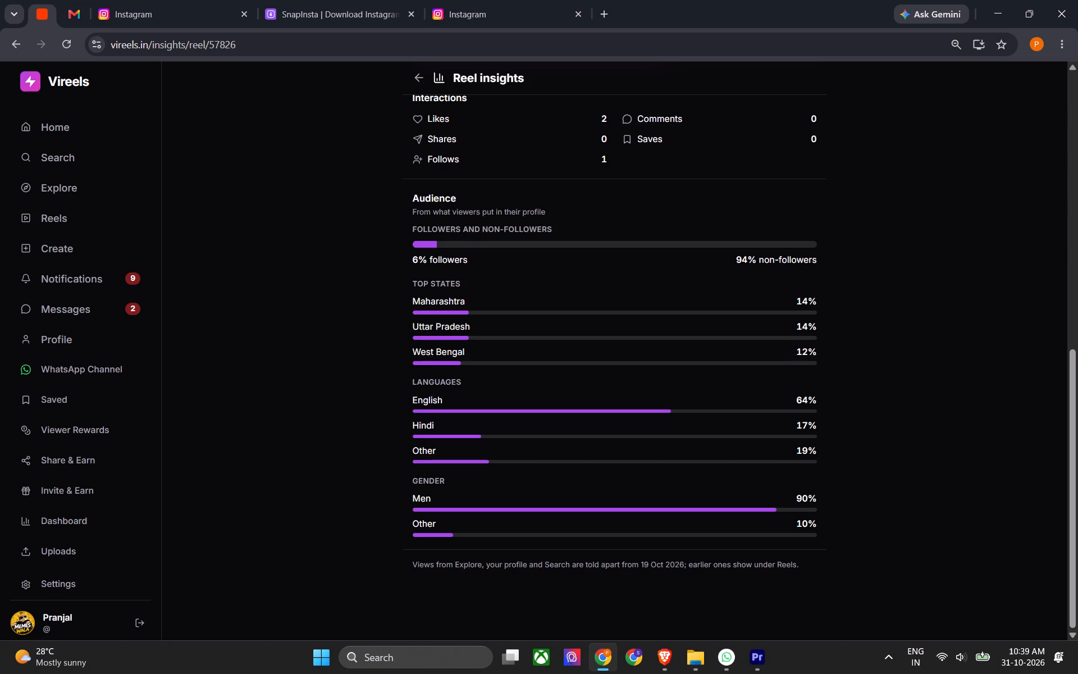
scroll(390, 374, down, 1)
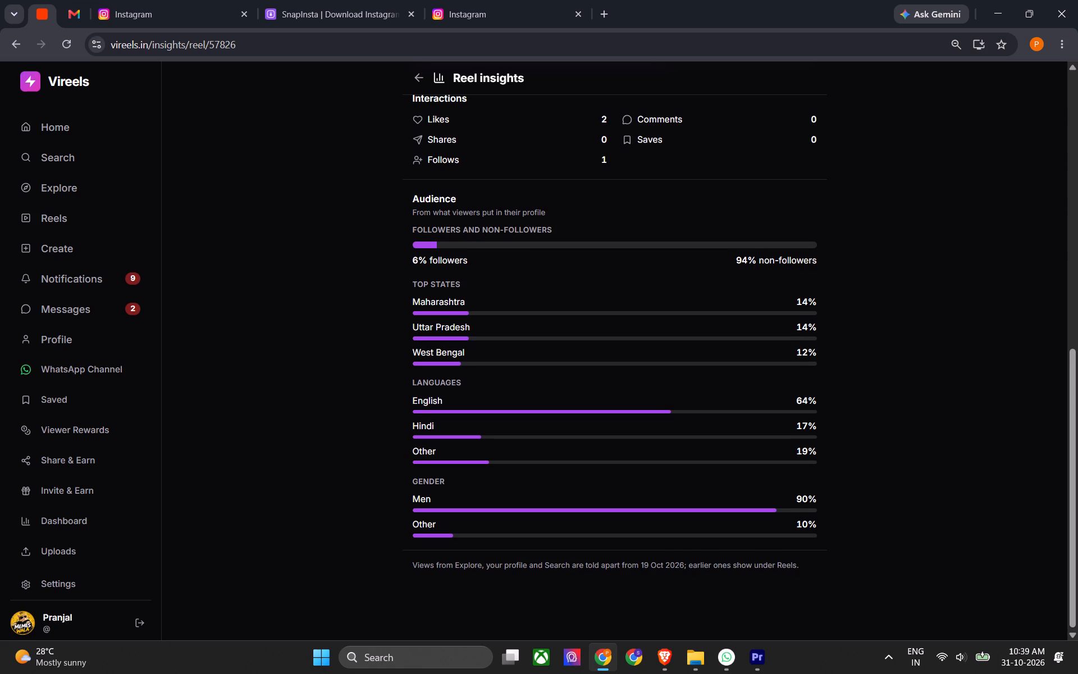
scroll(406, 386, up, 7)
click(424, 105)
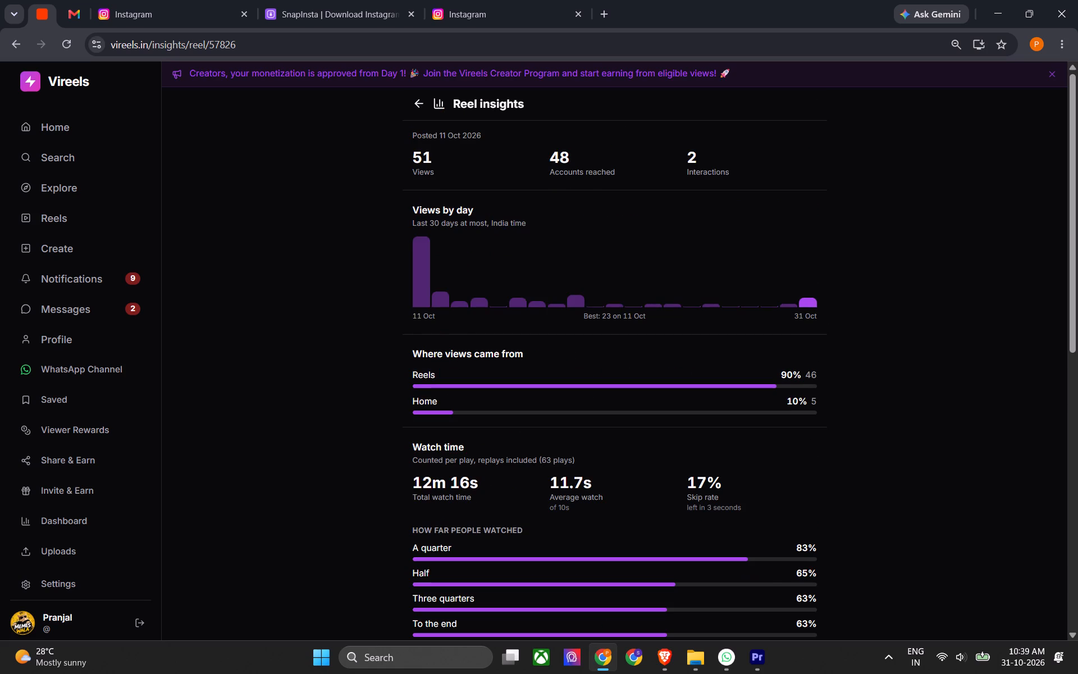
Look through the recent like notifications, opening the liked Memes wala reels one after another to view each.
click(656, 247)
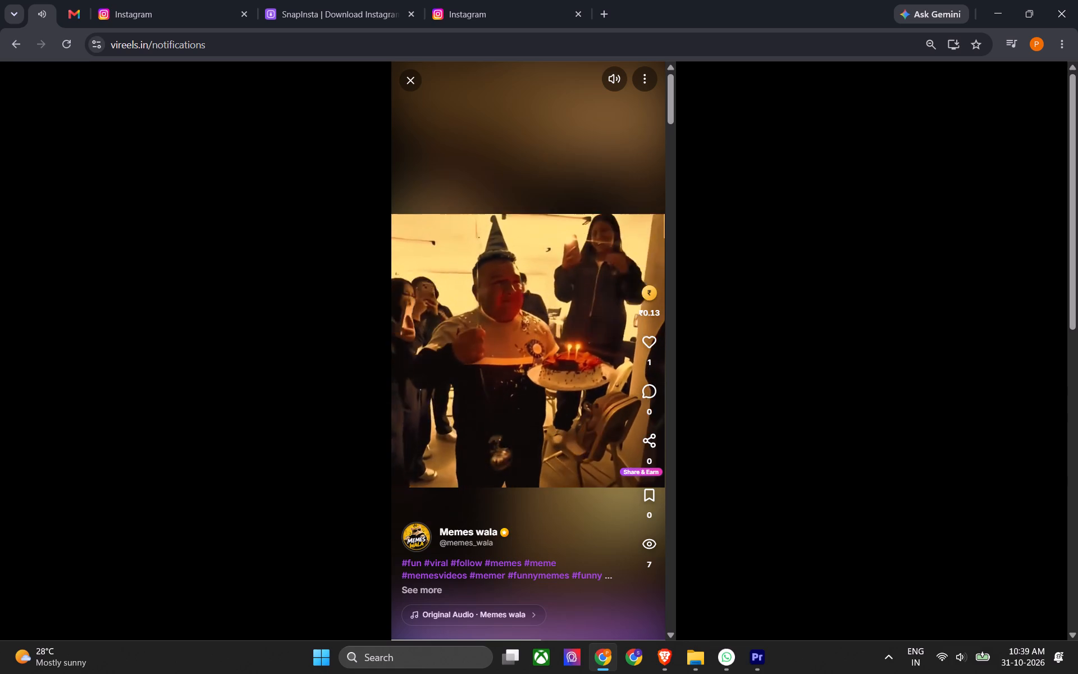
click(413, 85)
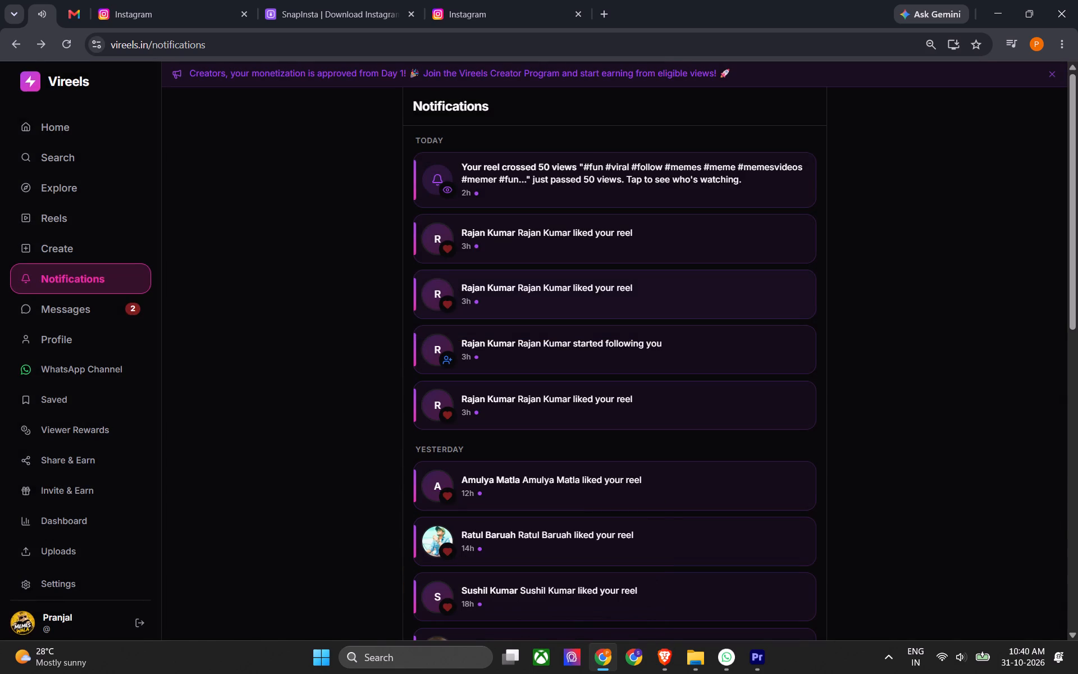
click(570, 299)
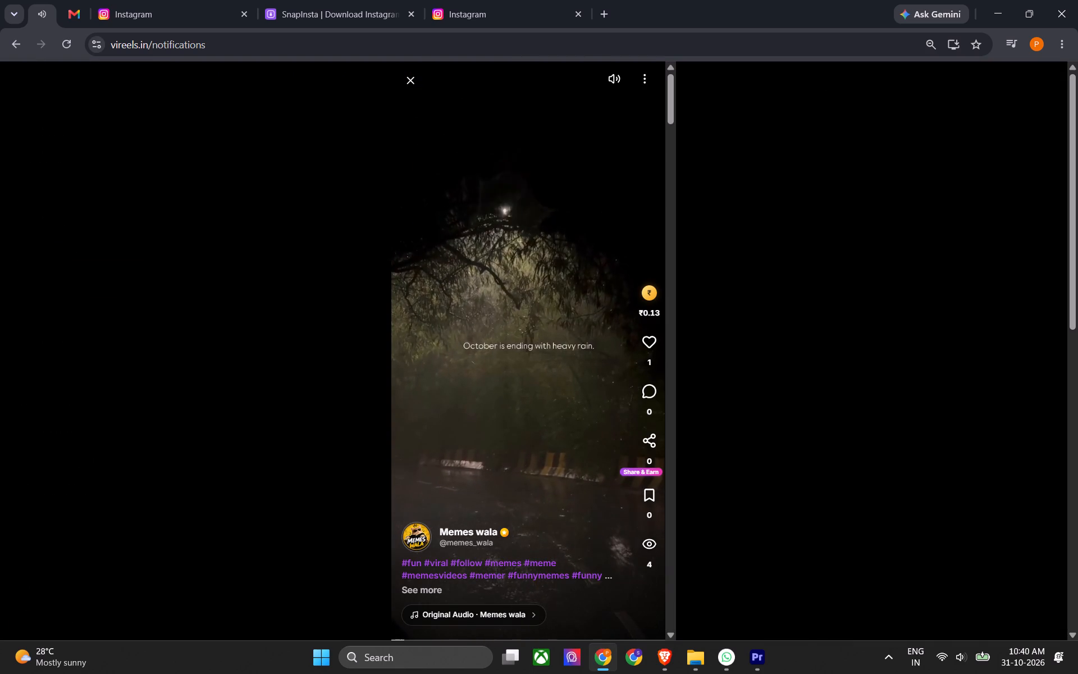
click(409, 79)
scroll(567, 306, down, 3)
scroll(565, 225, up, 2)
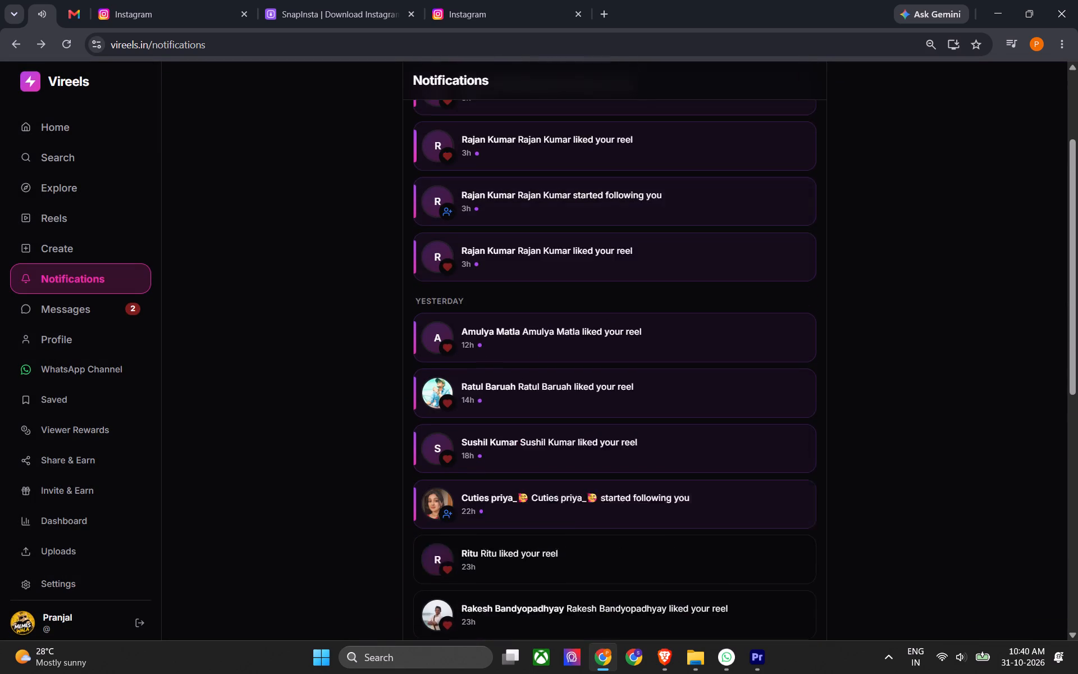
click(575, 327)
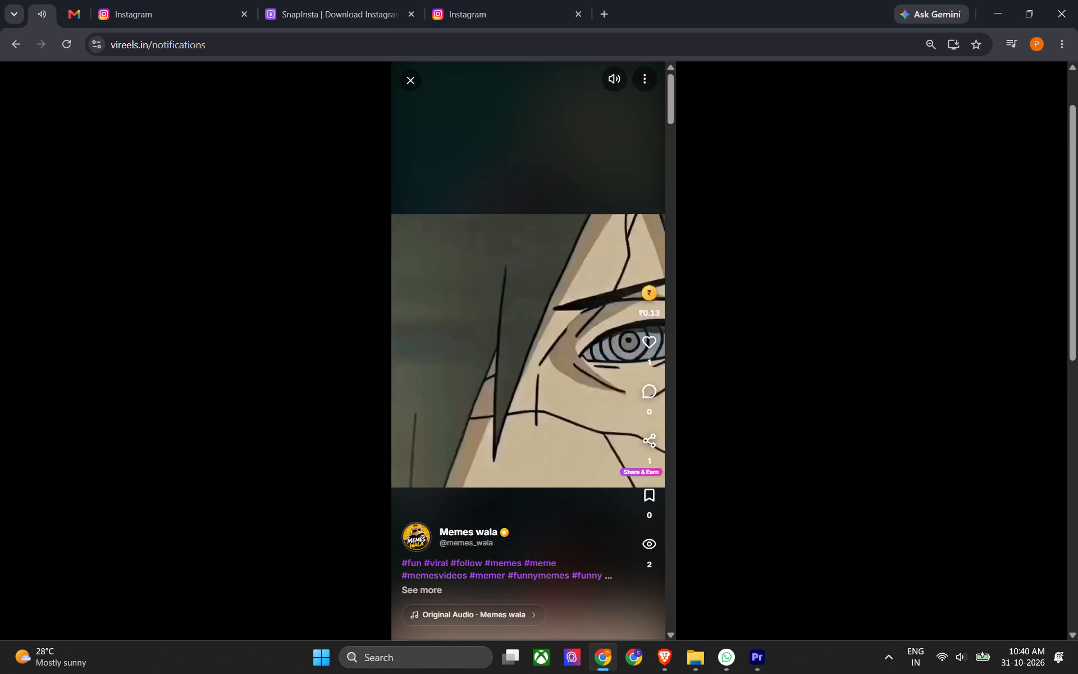
click(415, 83)
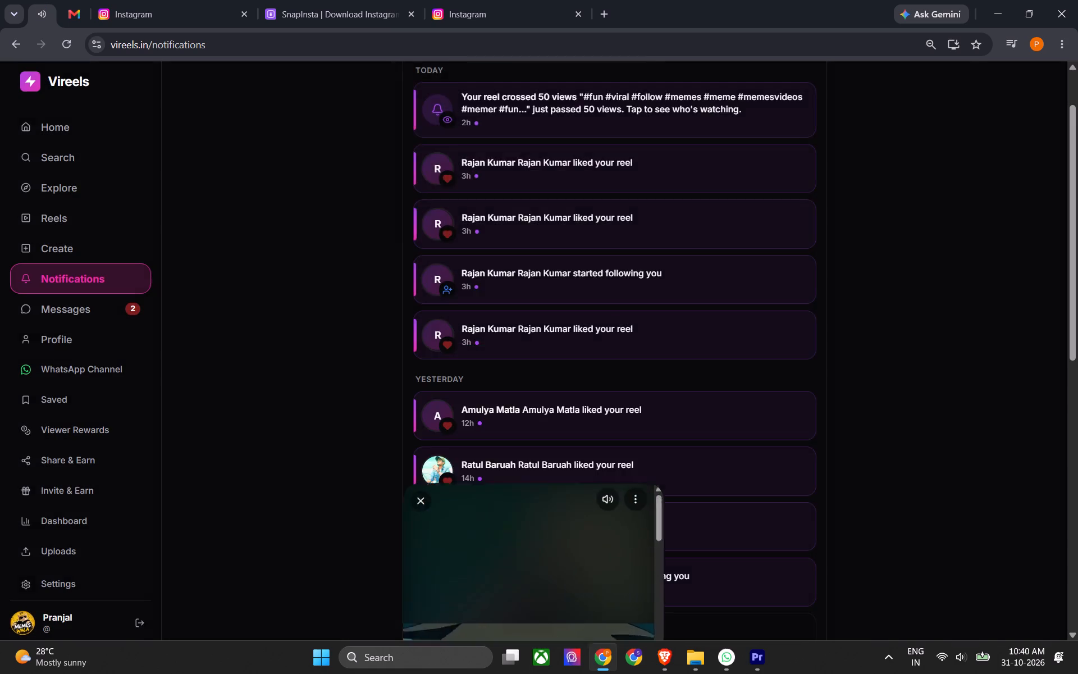
scroll(440, 299, down, 3)
click(637, 203)
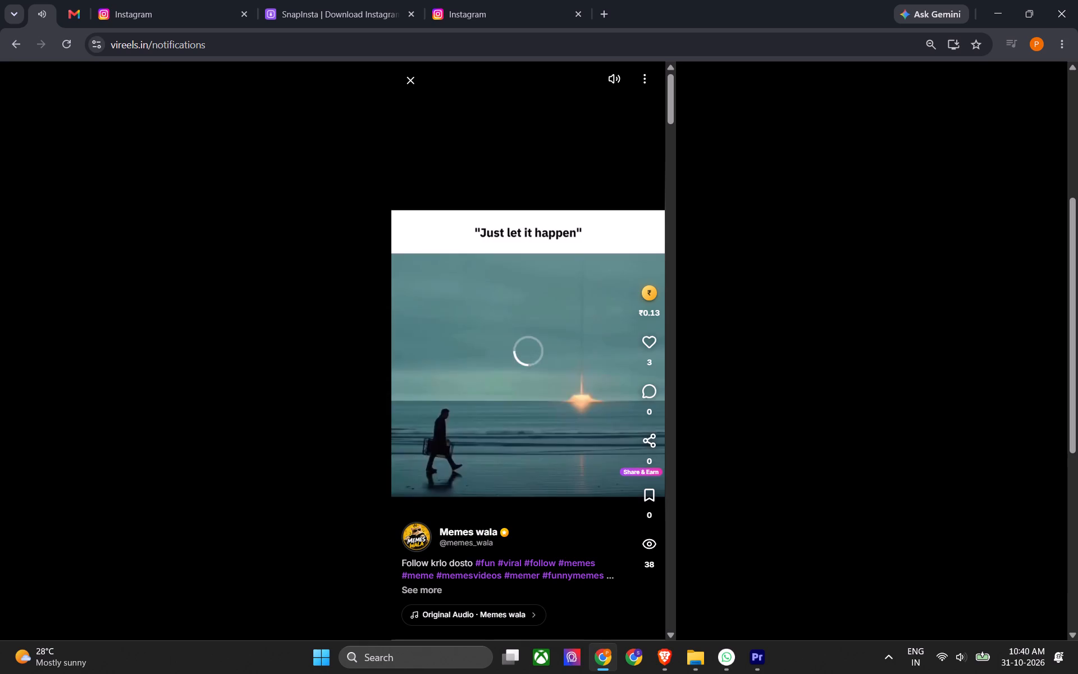
View the Memes wala reel behind yesterday's 14-hour-old like notification, and return to the notifications.
click(412, 88)
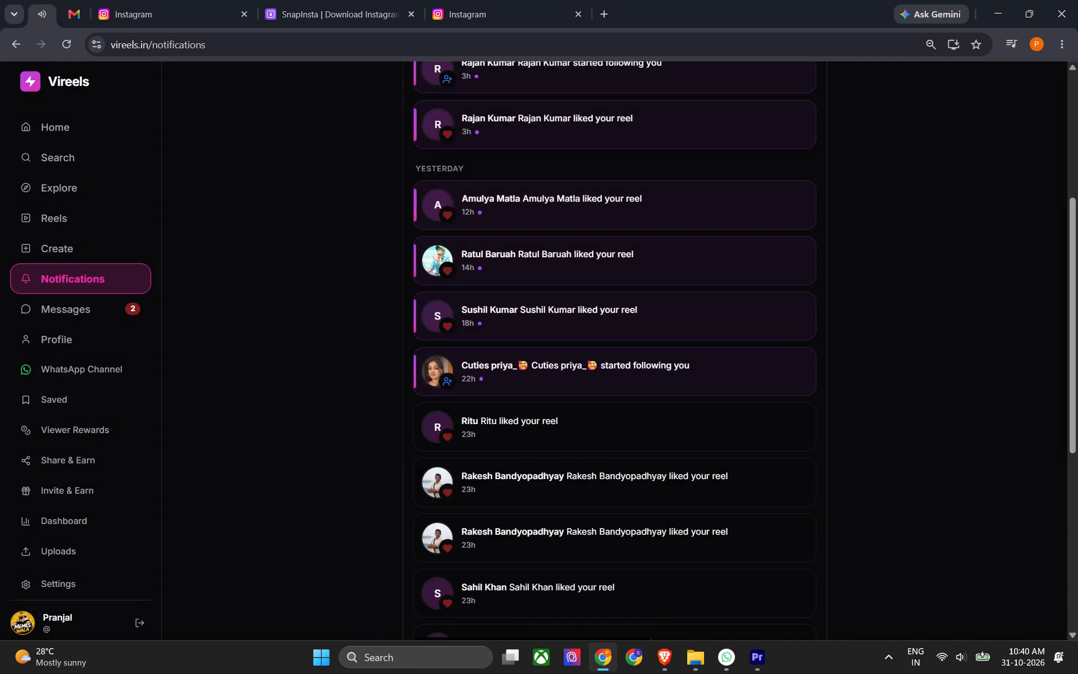
click(693, 260)
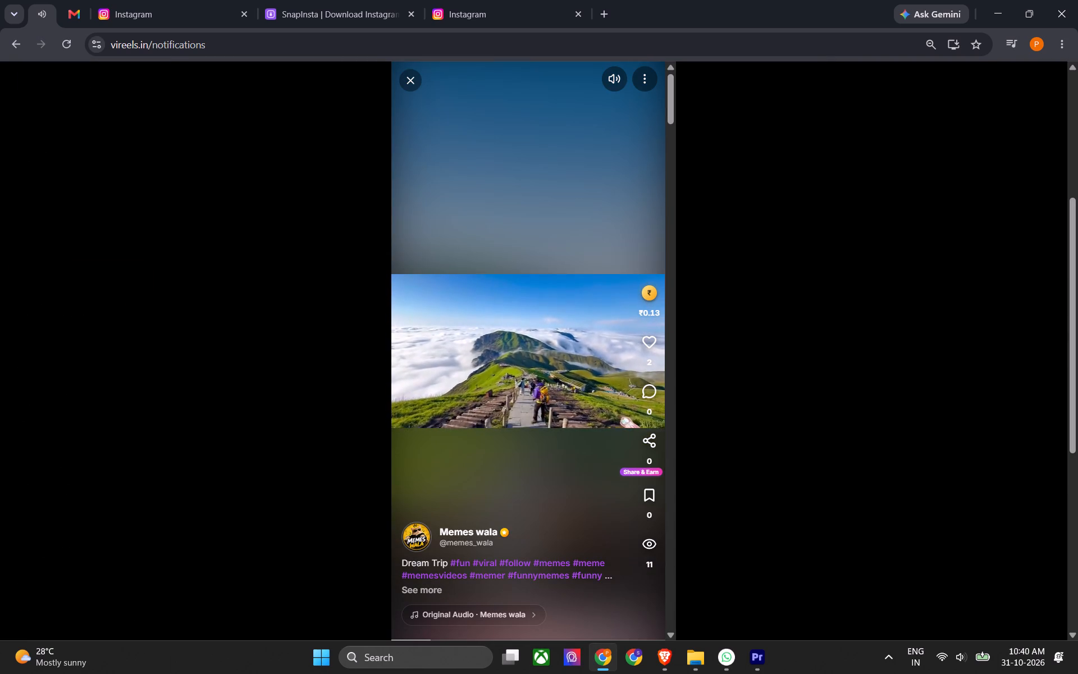
click(408, 77)
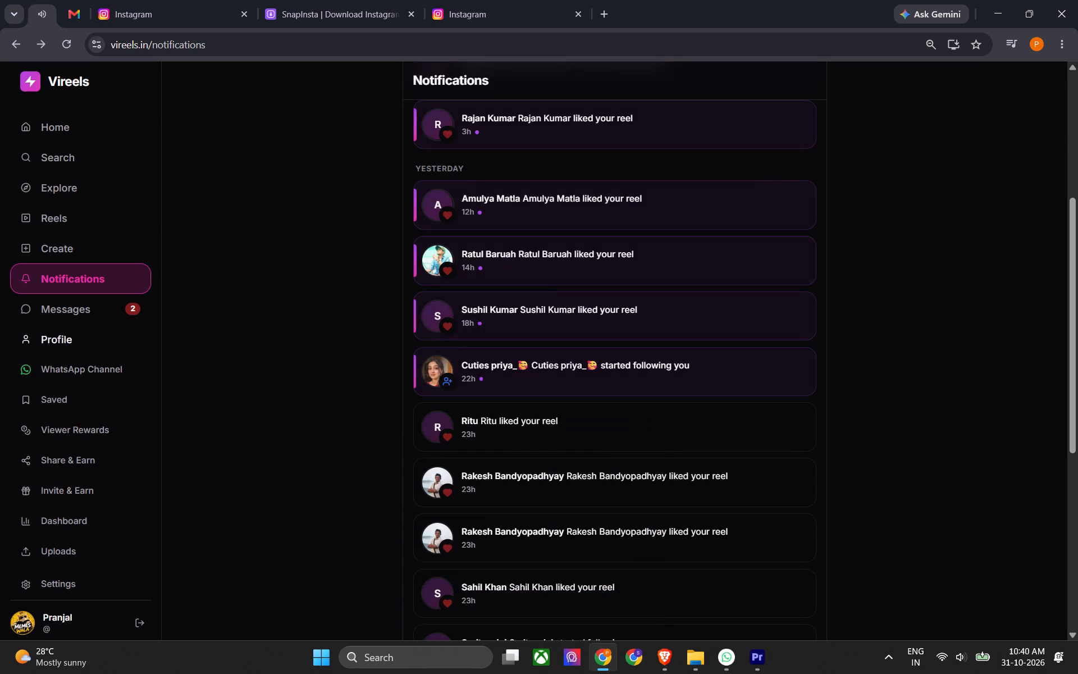
Open the pending request with the shared reel among the Vireels message requests and accept it.
click(103, 322)
click(331, 176)
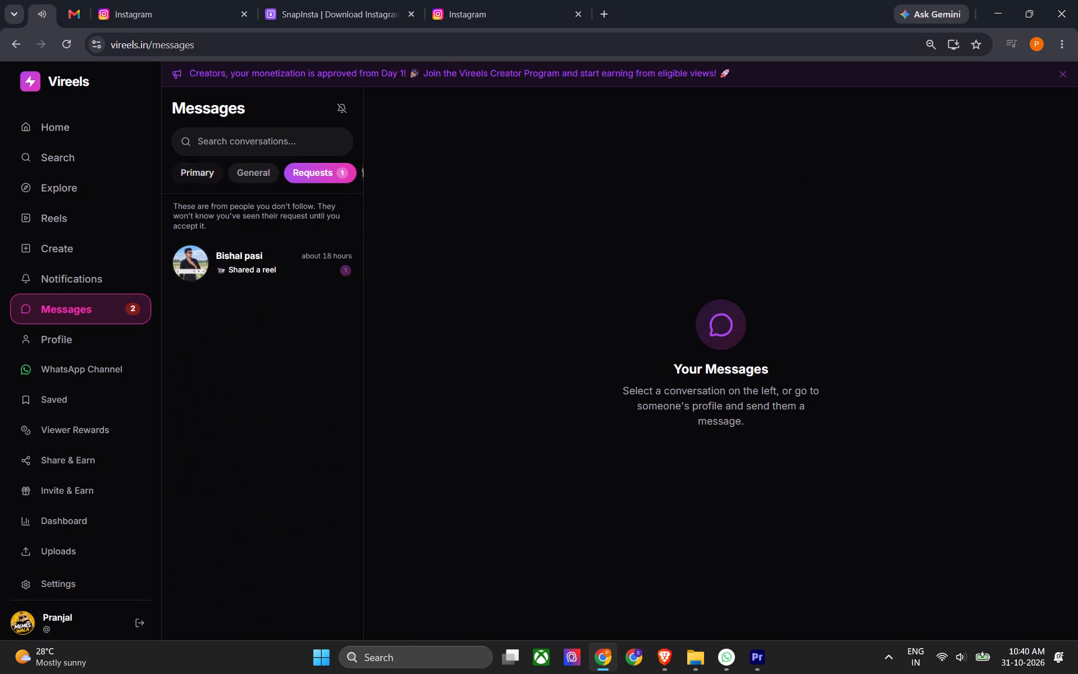
click(286, 268)
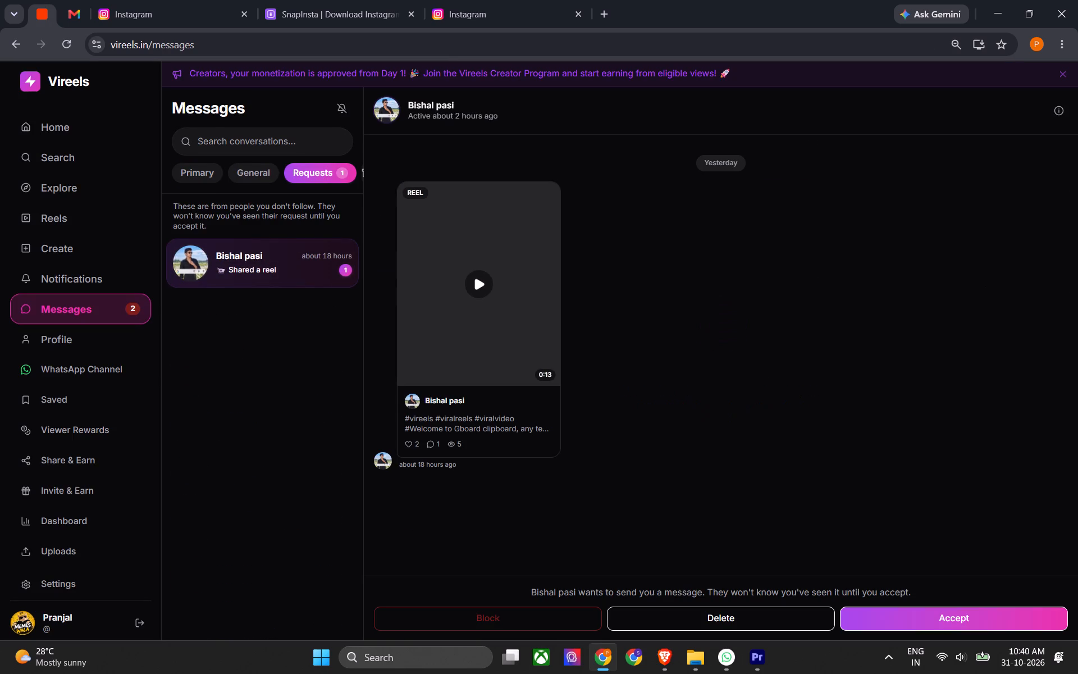
click(933, 622)
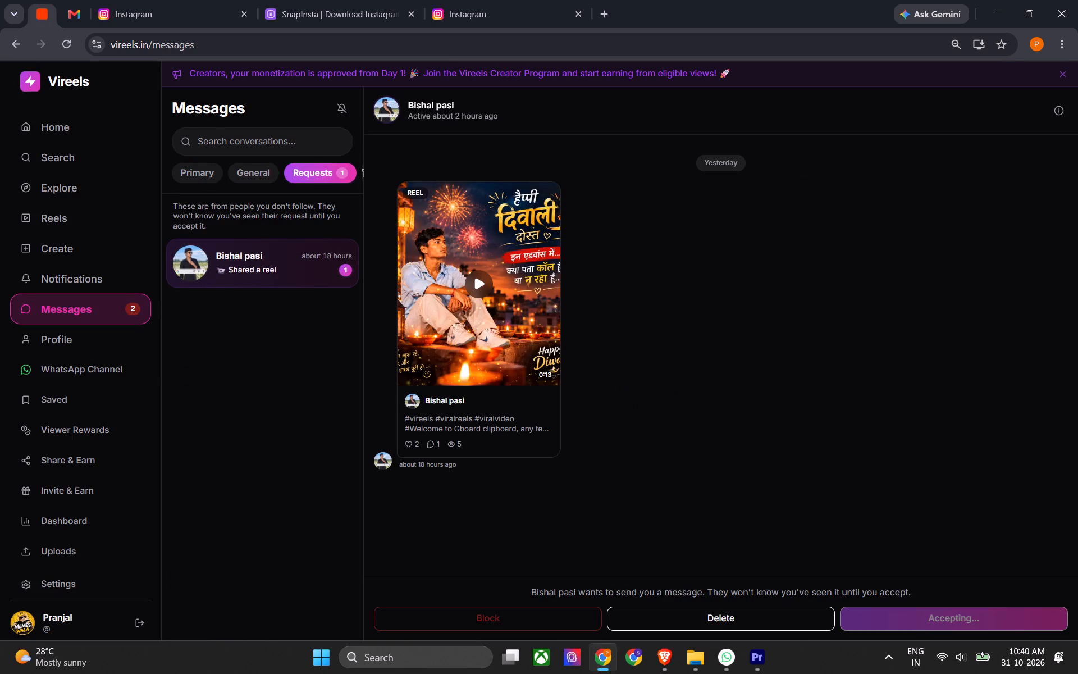
View the Diwali reel shared in the accepted conversation, and return to the messages.
click(481, 307)
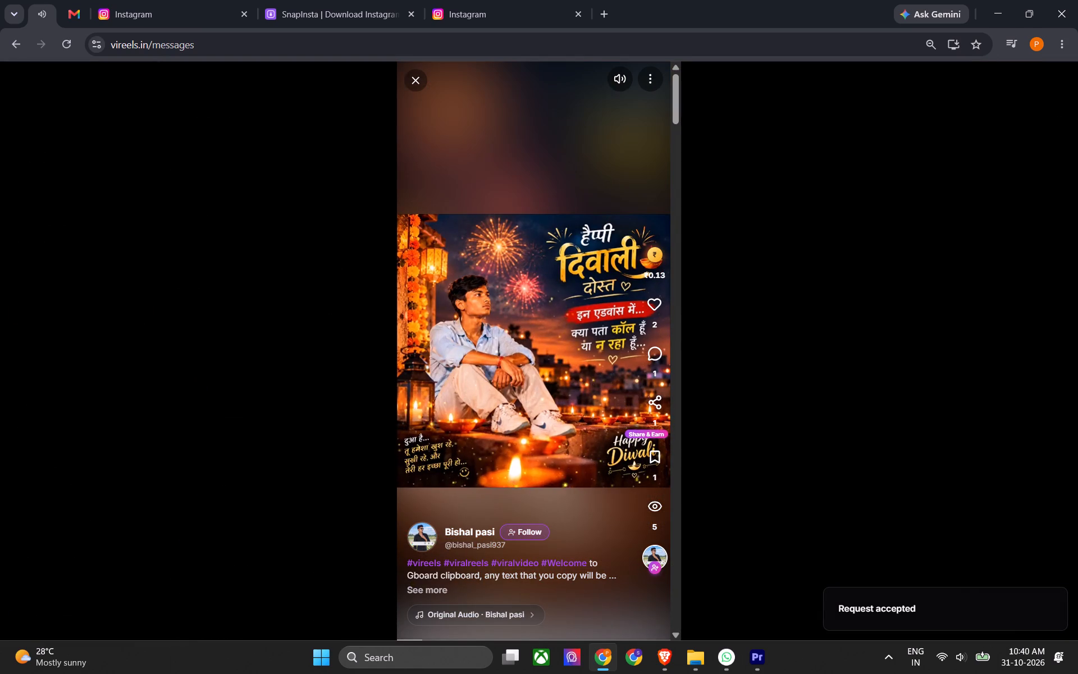
click(412, 76)
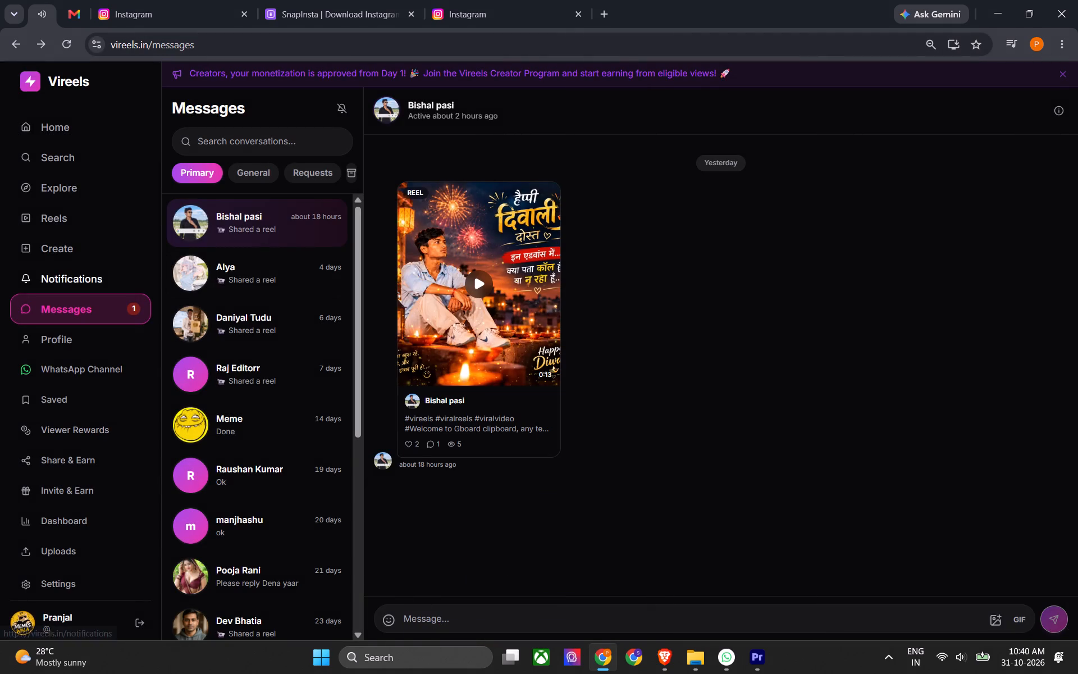
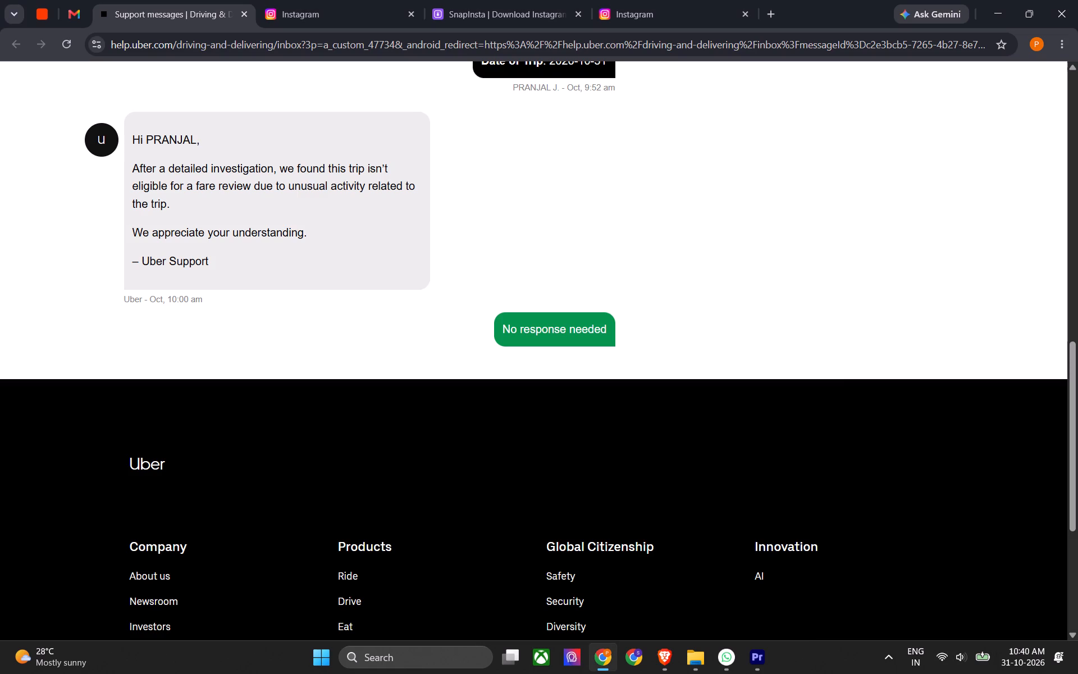
Read through the Uber support conversation about the fare review, including the latest reply from Uber Support.
scroll(265, 277, up, 2)
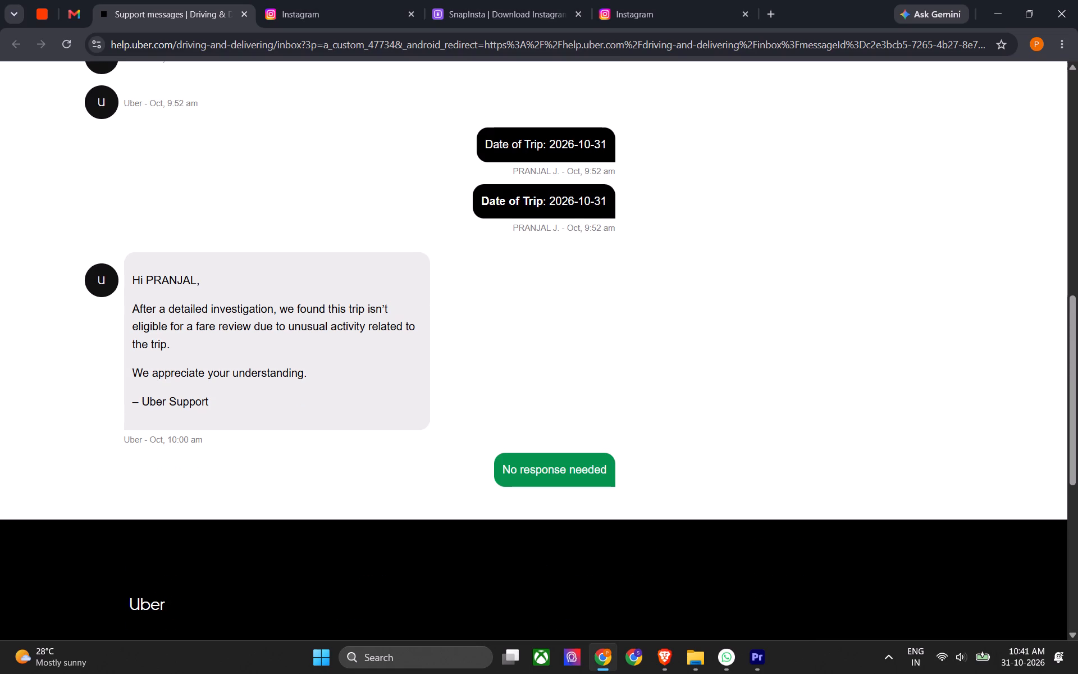
scroll(241, 312, up, 10)
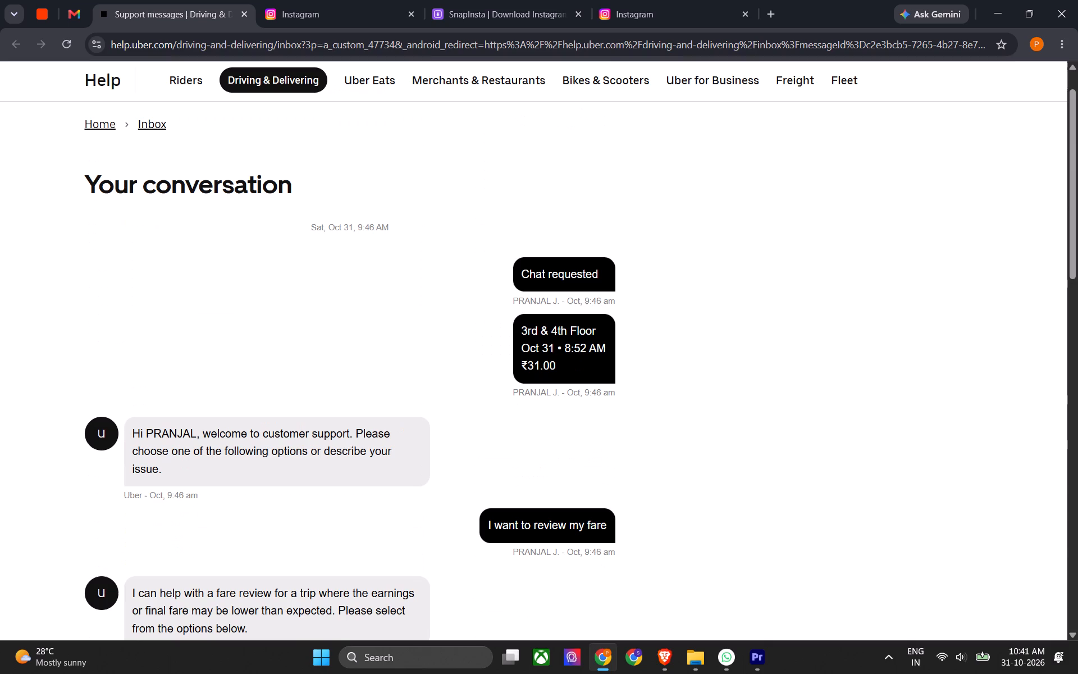
scroll(241, 312, down, 8)
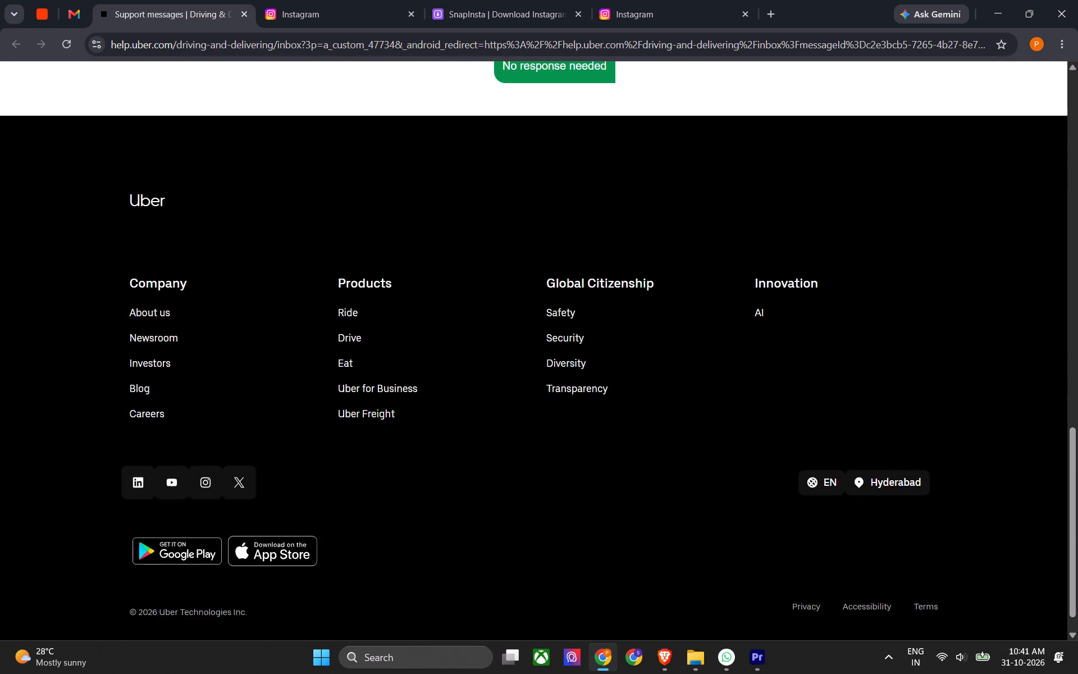
scroll(240, 314, up, 3)
drag(135, 241, 222, 250)
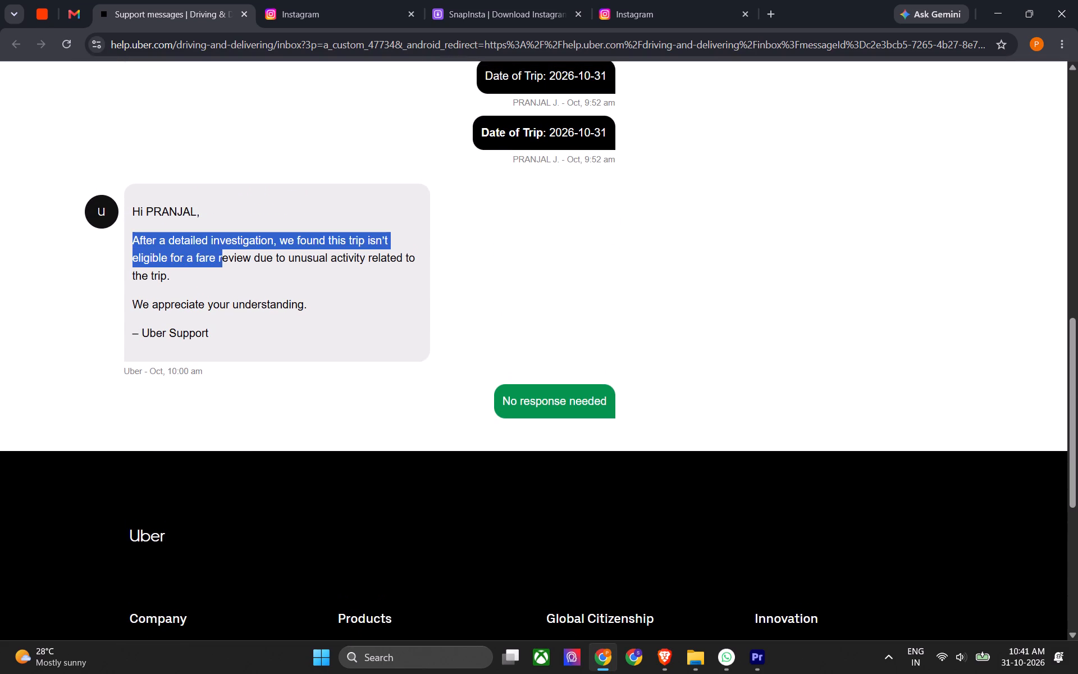
drag(222, 250, 250, 259)
drag(250, 259, 321, 265)
click(348, 260)
double_click(362, 261)
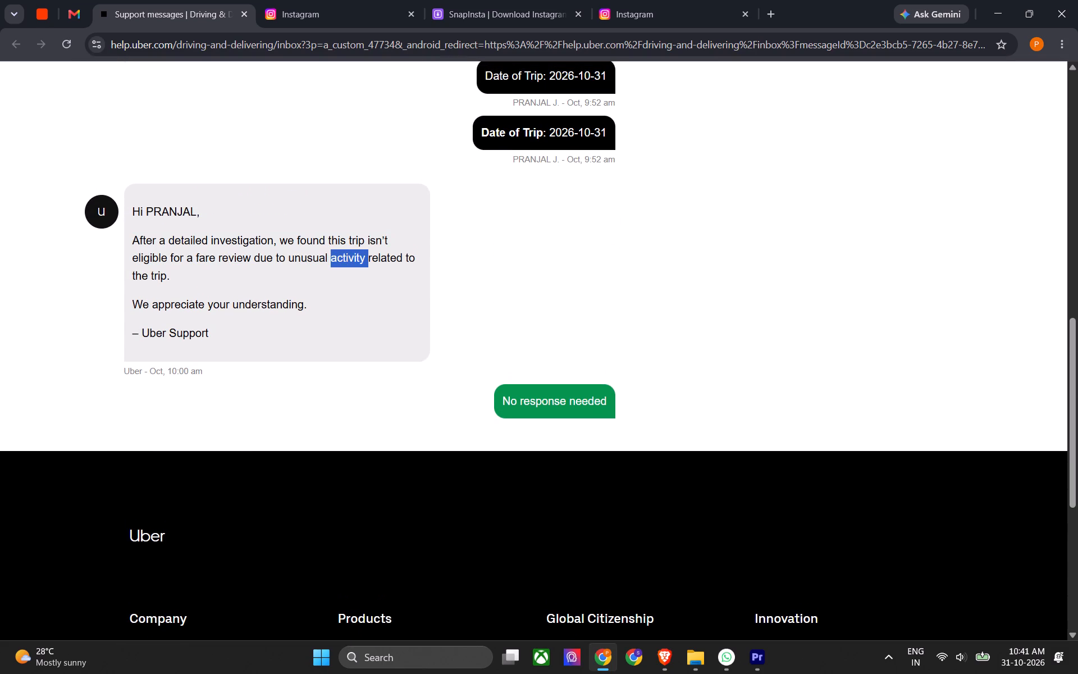
click(340, 295)
drag(219, 333, 205, 344)
click(523, 402)
click(537, 408)
click(581, 401)
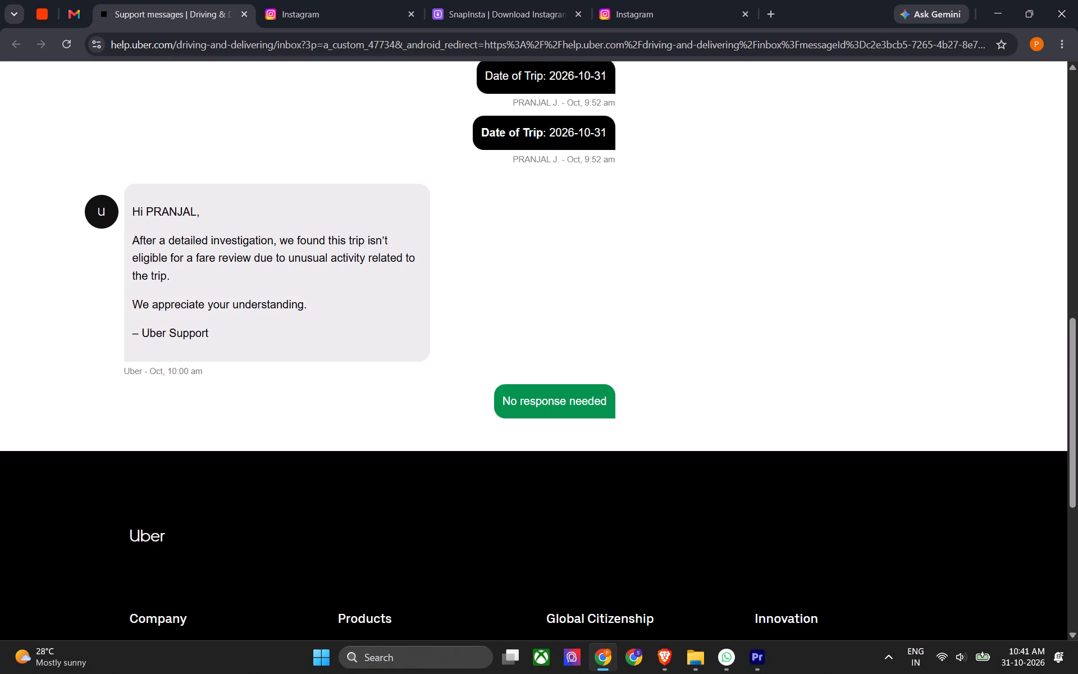
scroll(552, 339, up, 12)
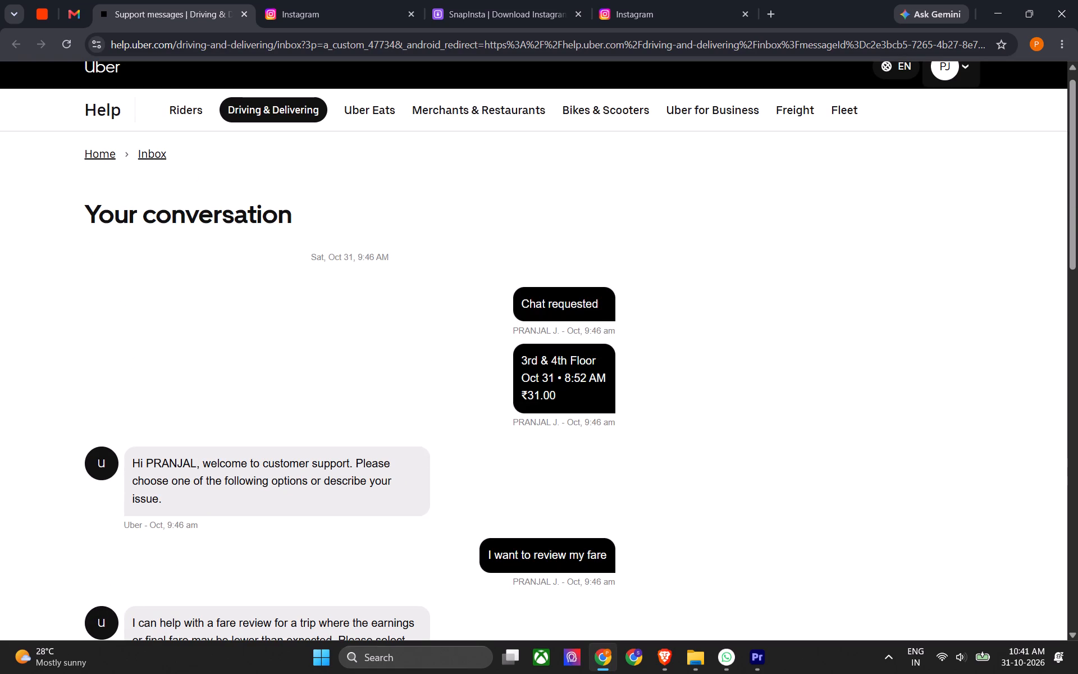
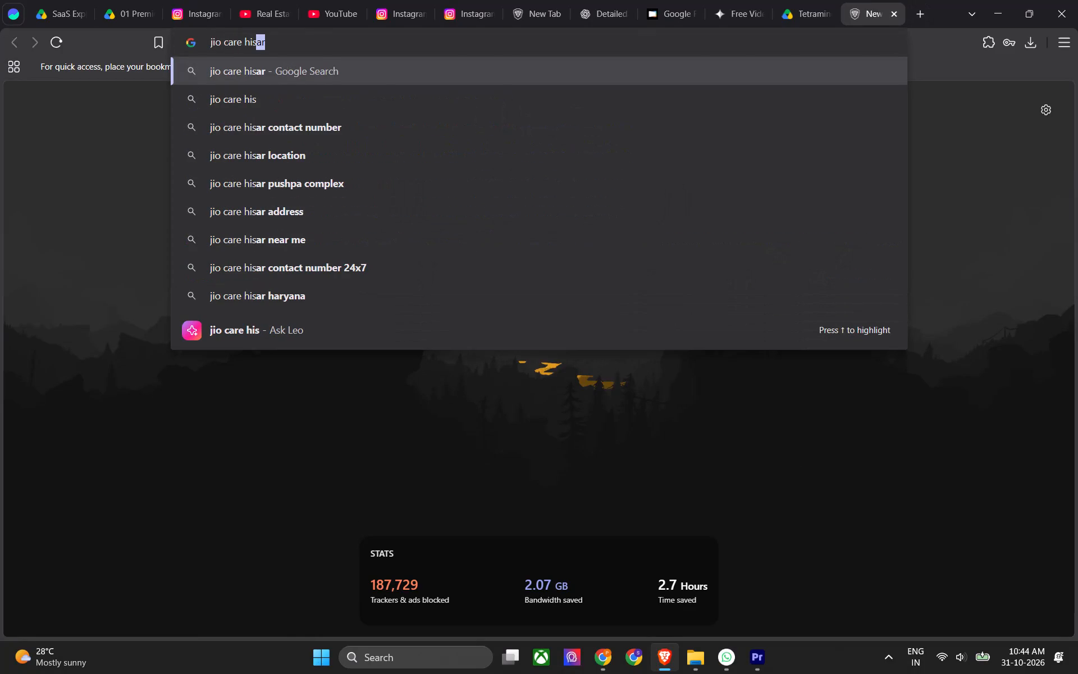
Search the web for "jio health care hospital santosh nagar" and look through the results.
key(BackSpace)
key(BackSpace)
text(ospita)
key(Down)
key(Down)
key(Return)
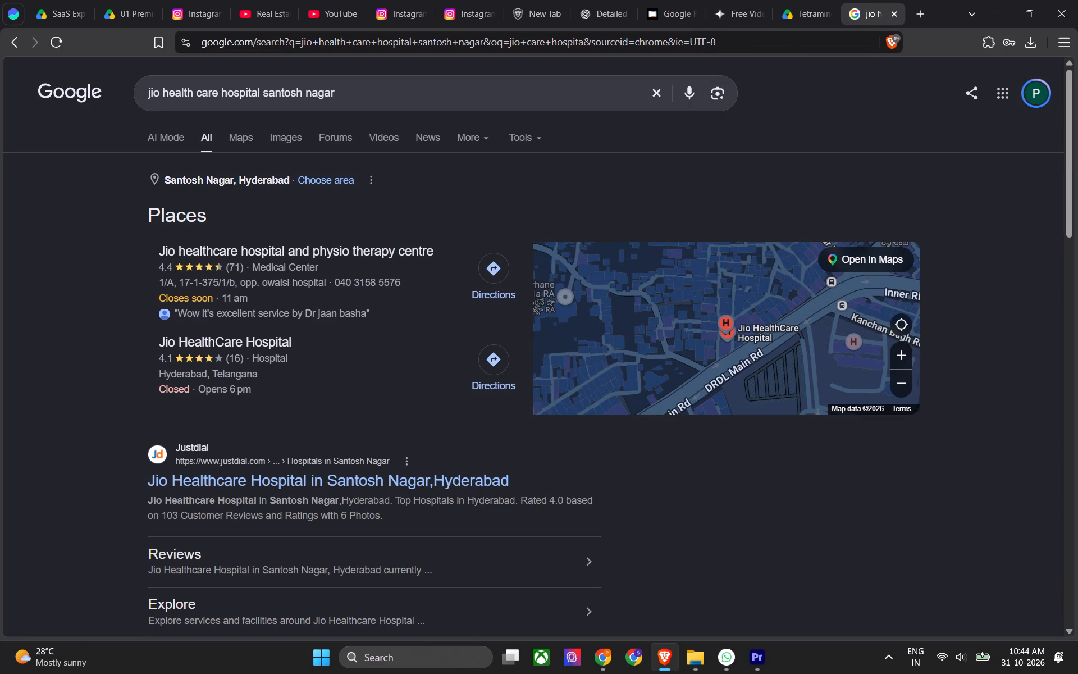
scroll(103, 299, down, 2)
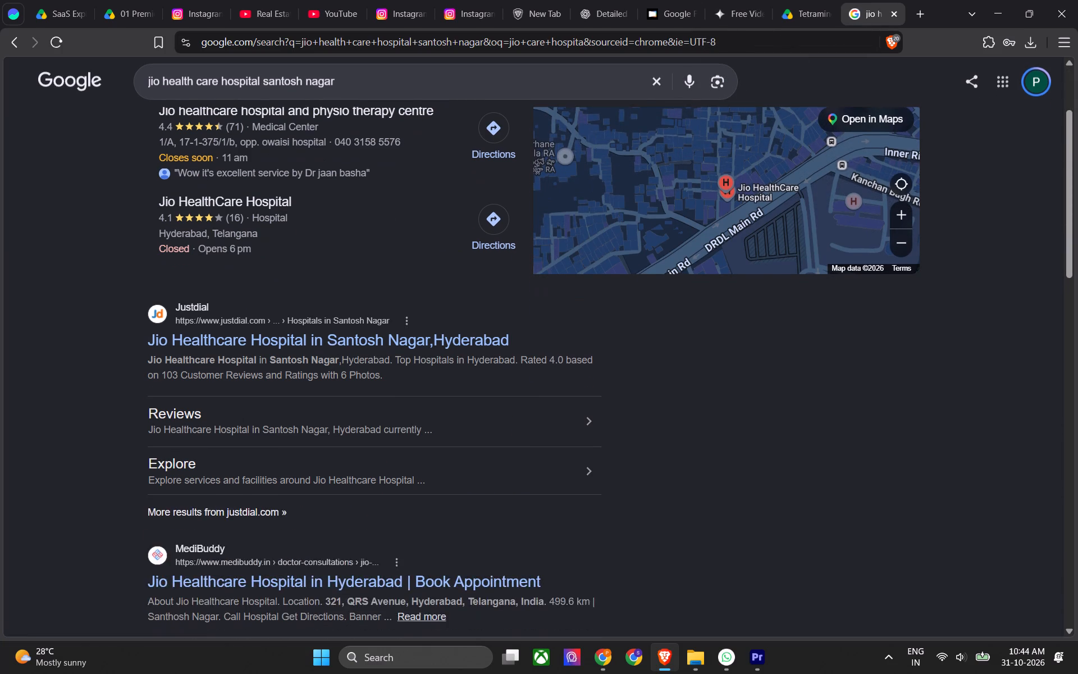
scroll(103, 299, down, 3)
scroll(103, 299, up, 13)
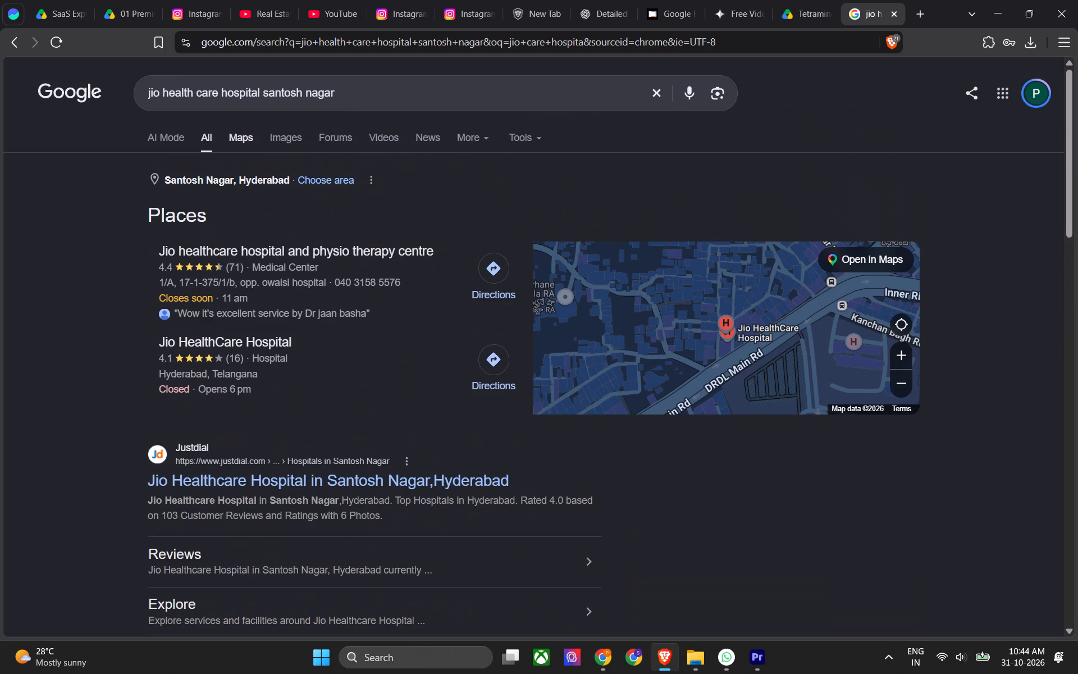
Refine the search to "jio health care hospital santosh nagar location".
click(356, 100)
key(space)
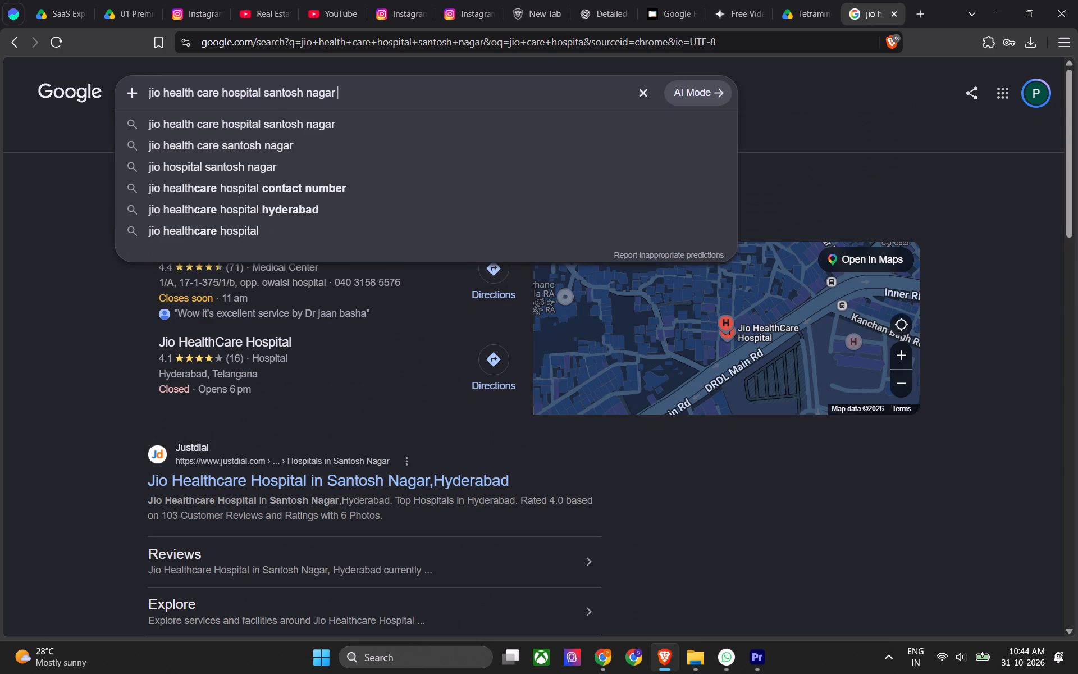
text(o)
key(BackSpace)
text(lo)
key(Down)
key(Down)
key(Return)
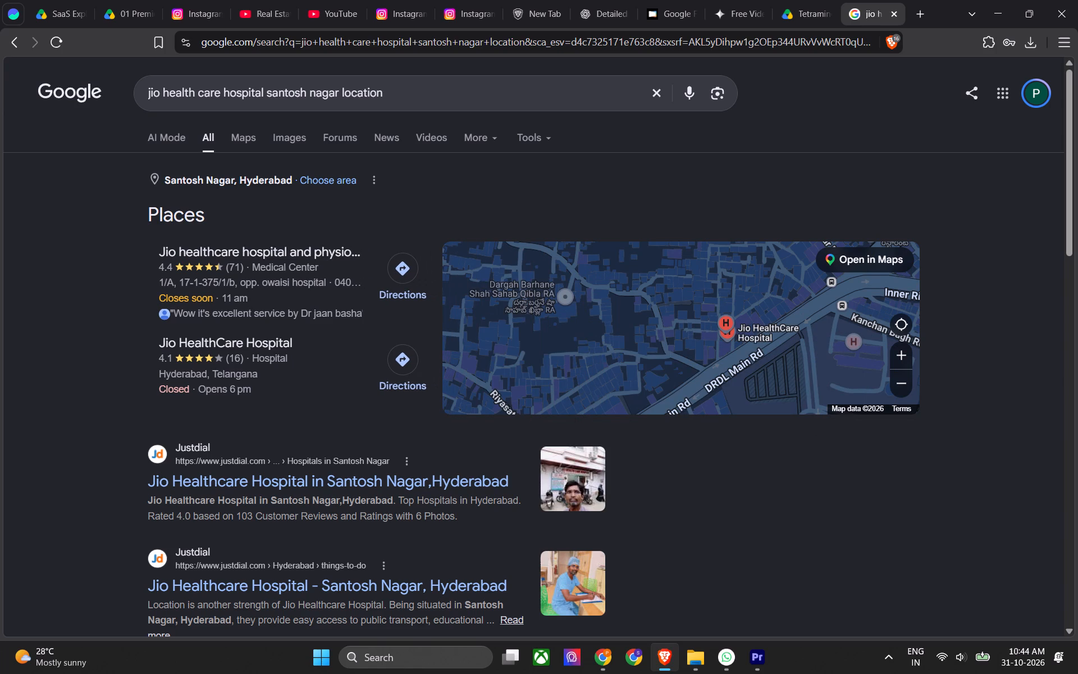
Request the current location on the results map, and block the site's access to the precise location.
scroll(742, 292, down, 1)
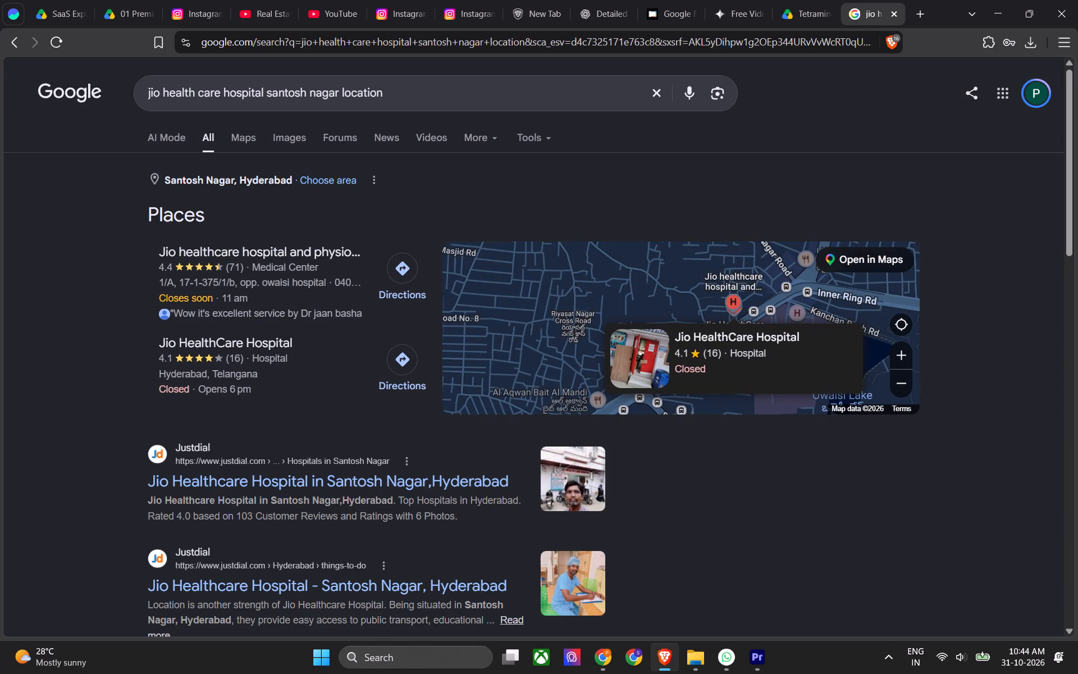
middle_drag(665, 318, 618, 356)
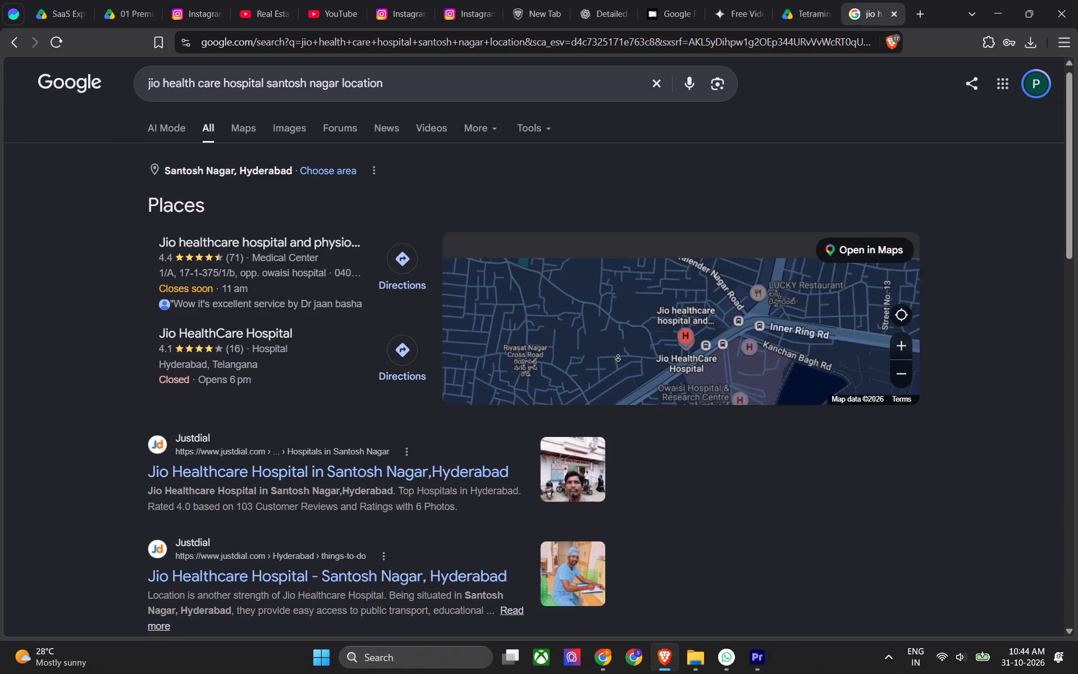
middle_drag(618, 356, 610, 358)
scroll(672, 265, down, 1)
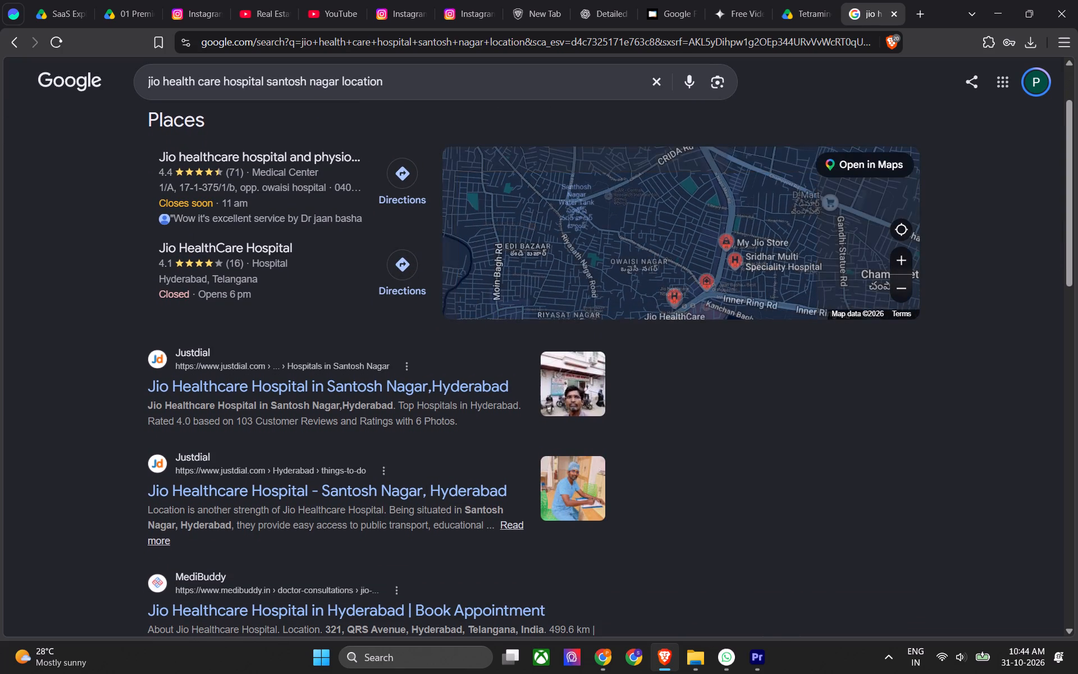
middle_drag(666, 253, 672, 208)
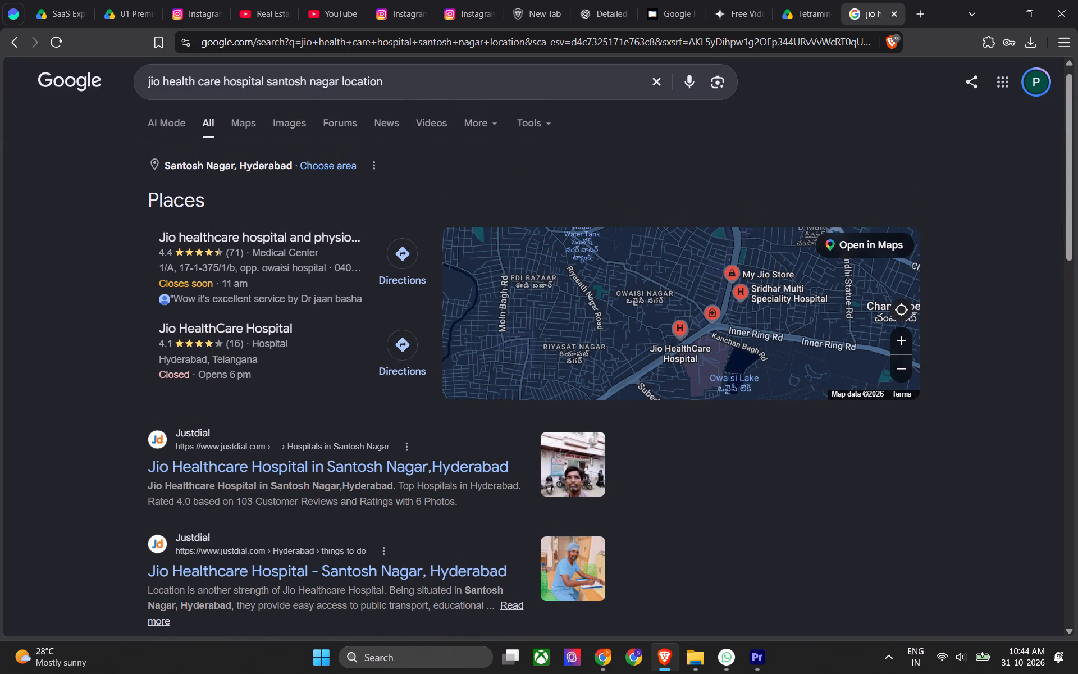
click(902, 308)
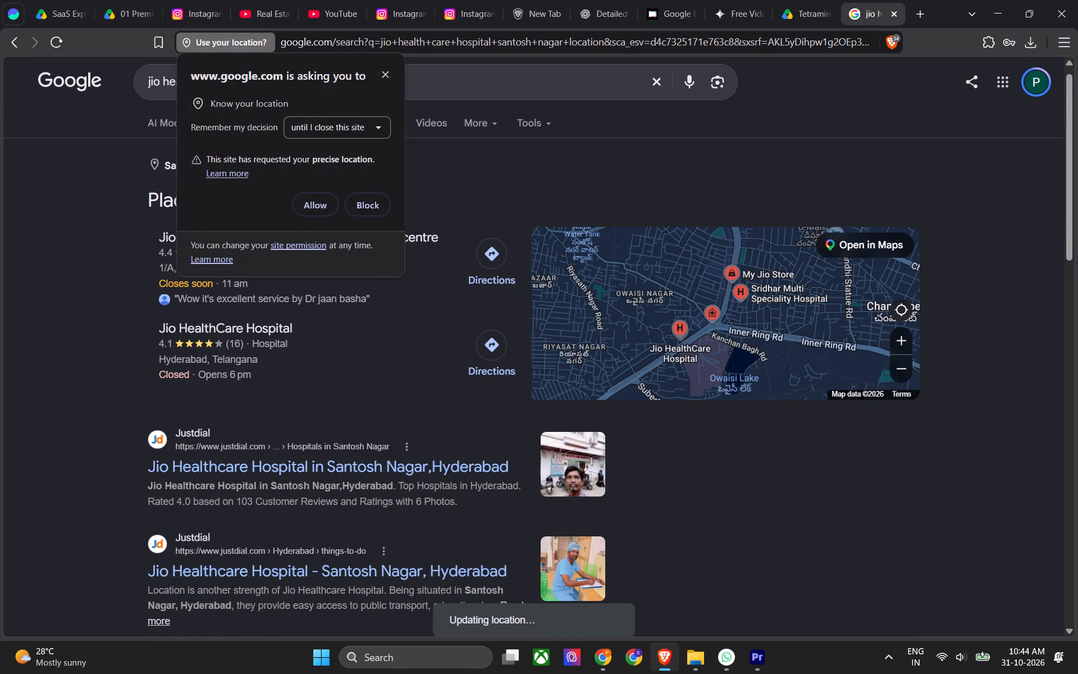
click(471, 202)
click(373, 208)
click(562, 202)
Examine the results map around Jio HealthCare Hospital, including the wider district, nearby roads and neighbouring places.
scroll(738, 333, down, 1)
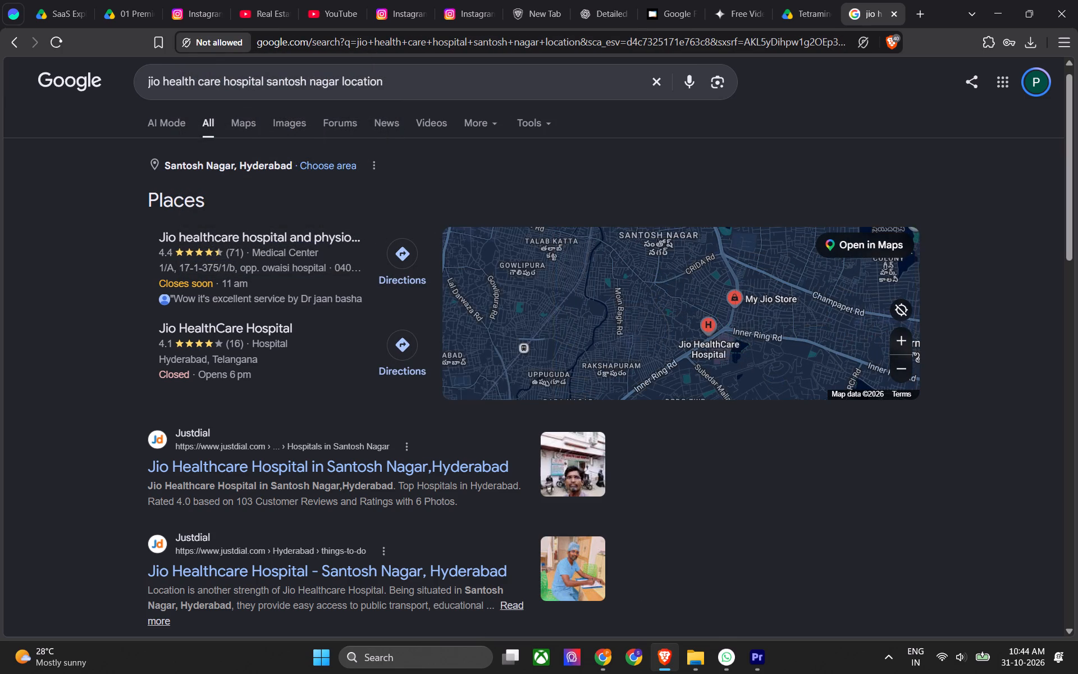
scroll(702, 320, down, 1)
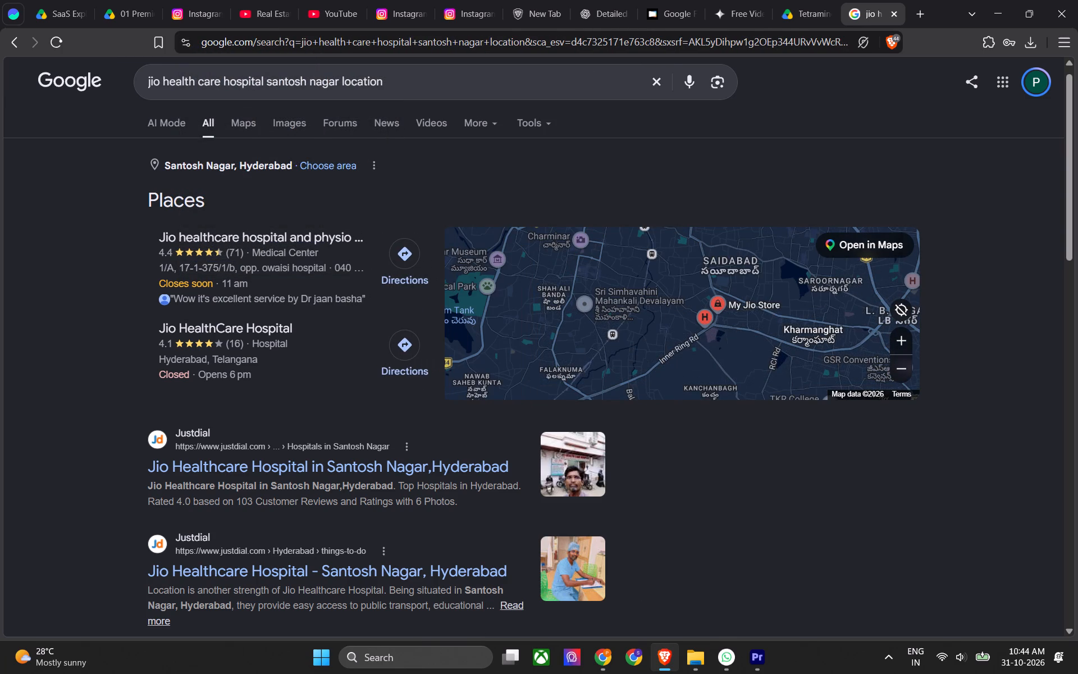
scroll(730, 327, up, 2)
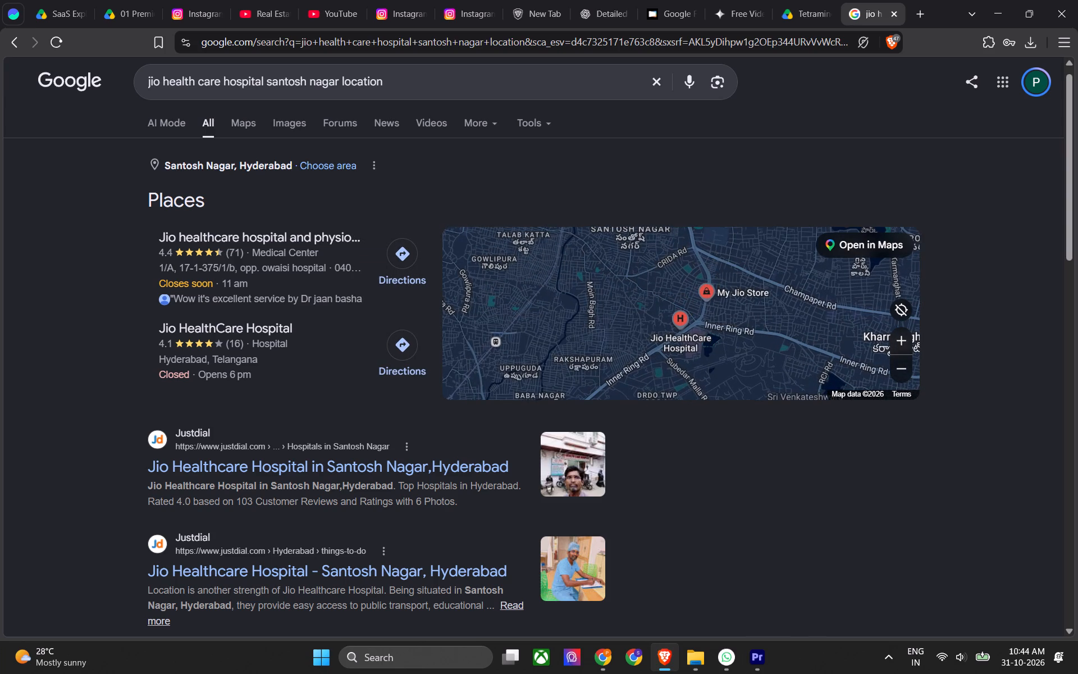
scroll(747, 321, up, 1)
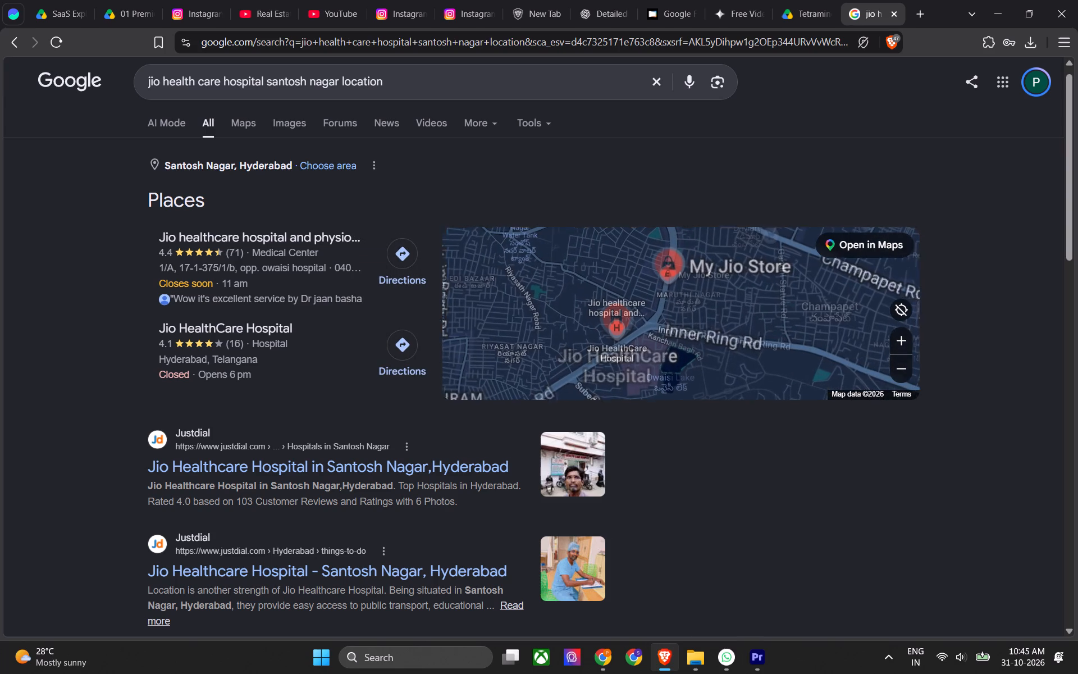
drag(724, 365, 754, 366)
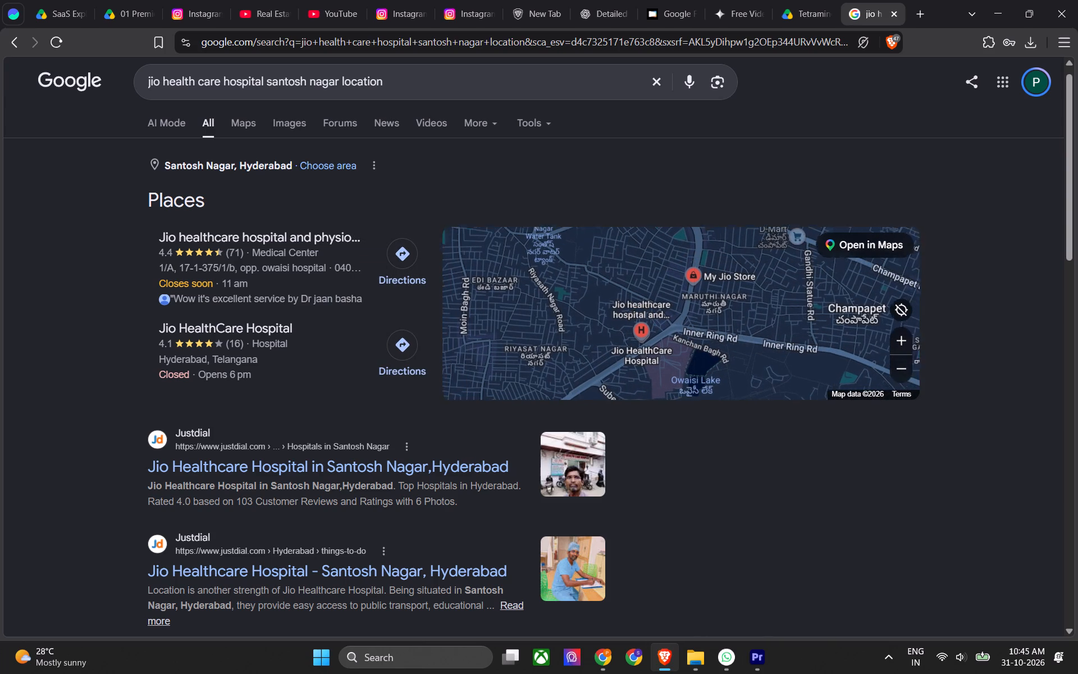
drag(754, 366, 759, 331)
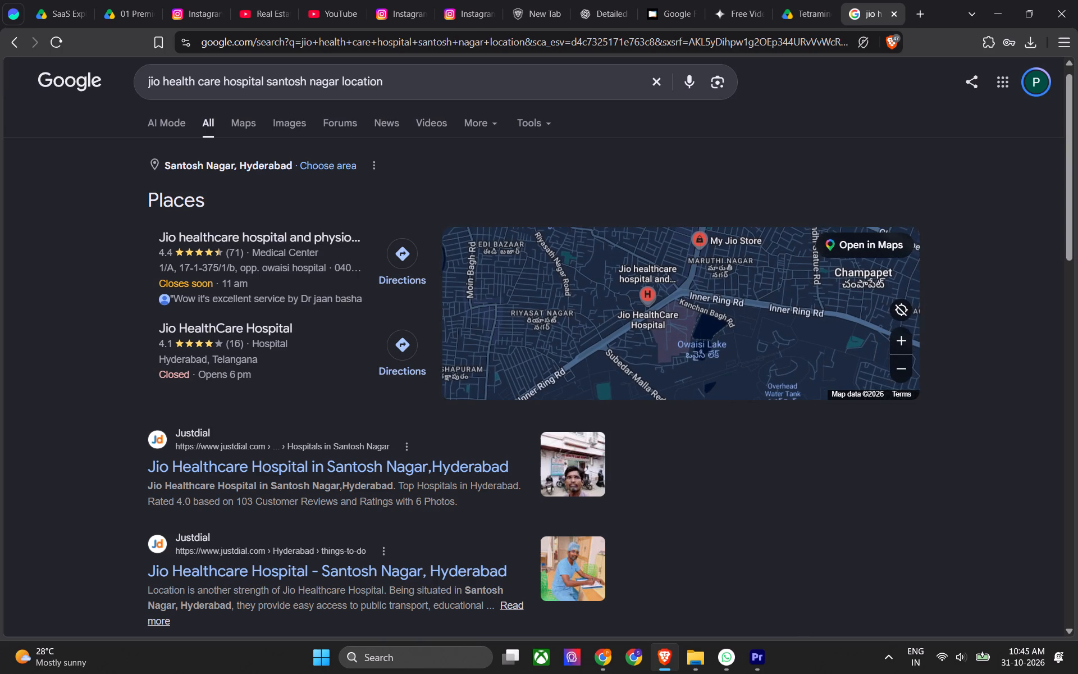
drag(759, 331, 757, 367)
scroll(697, 326, up, 2)
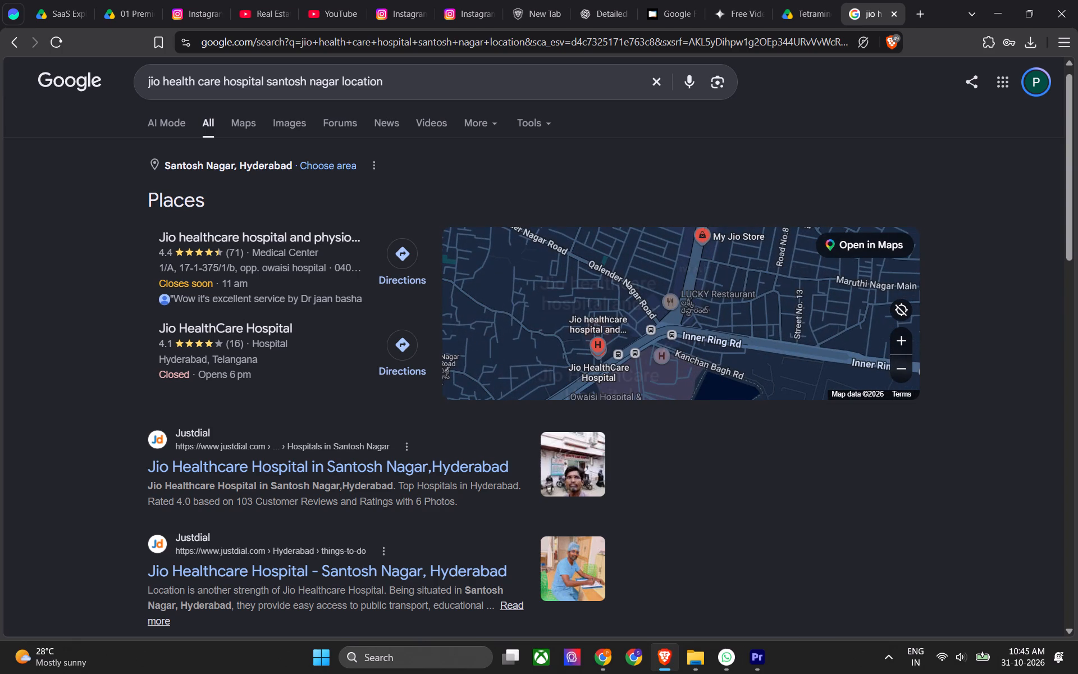
drag(640, 261, 576, 348)
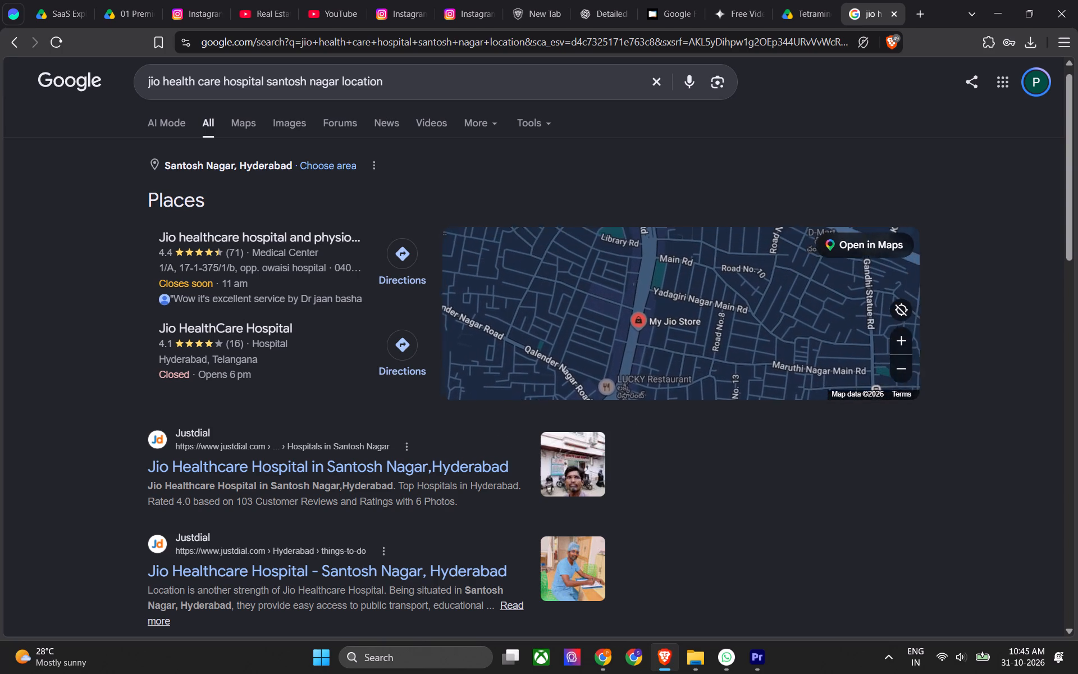
drag(576, 348, 584, 244)
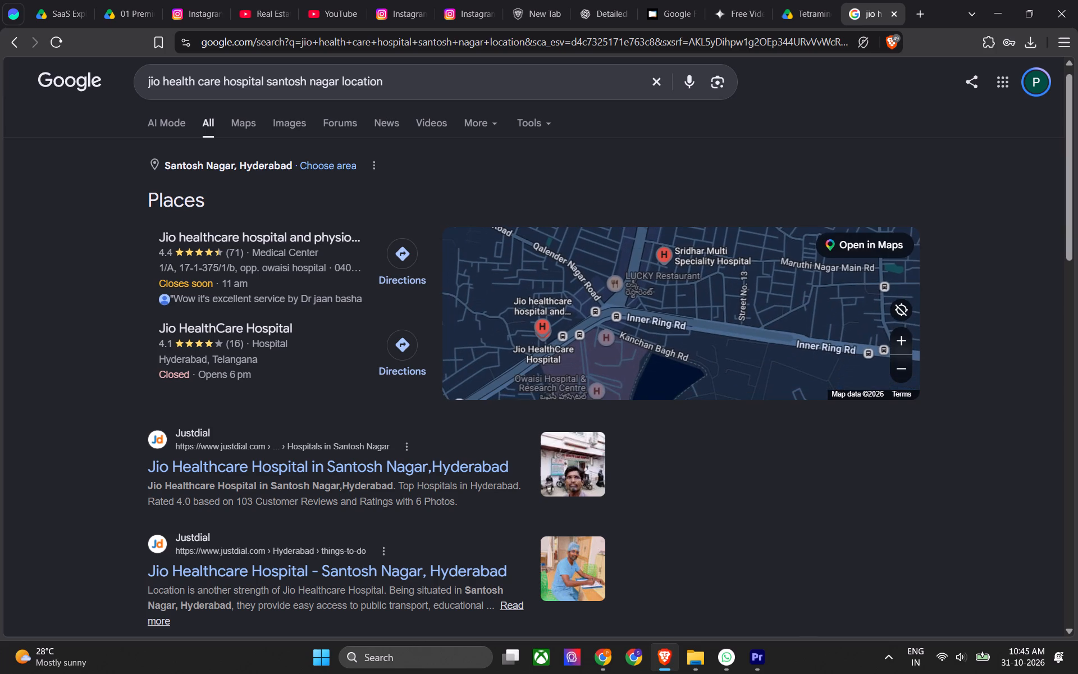
drag(584, 244, 632, 234)
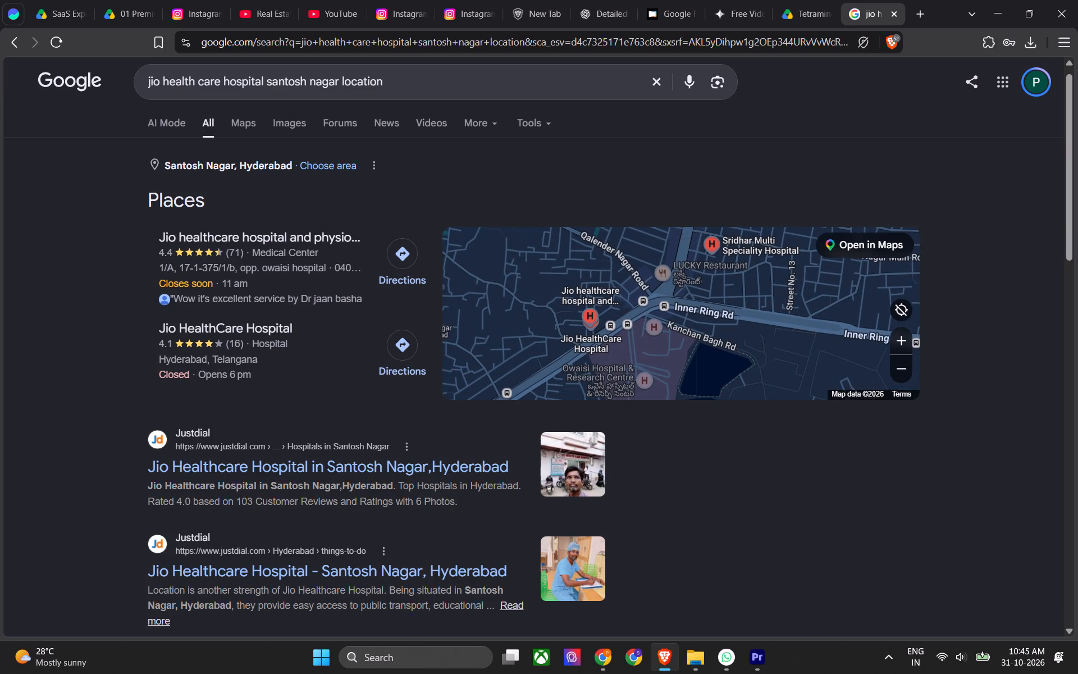
Open the hospital results in Google Maps and start directions to Jio healthcare hospital and physio therapy centre.
click(852, 244)
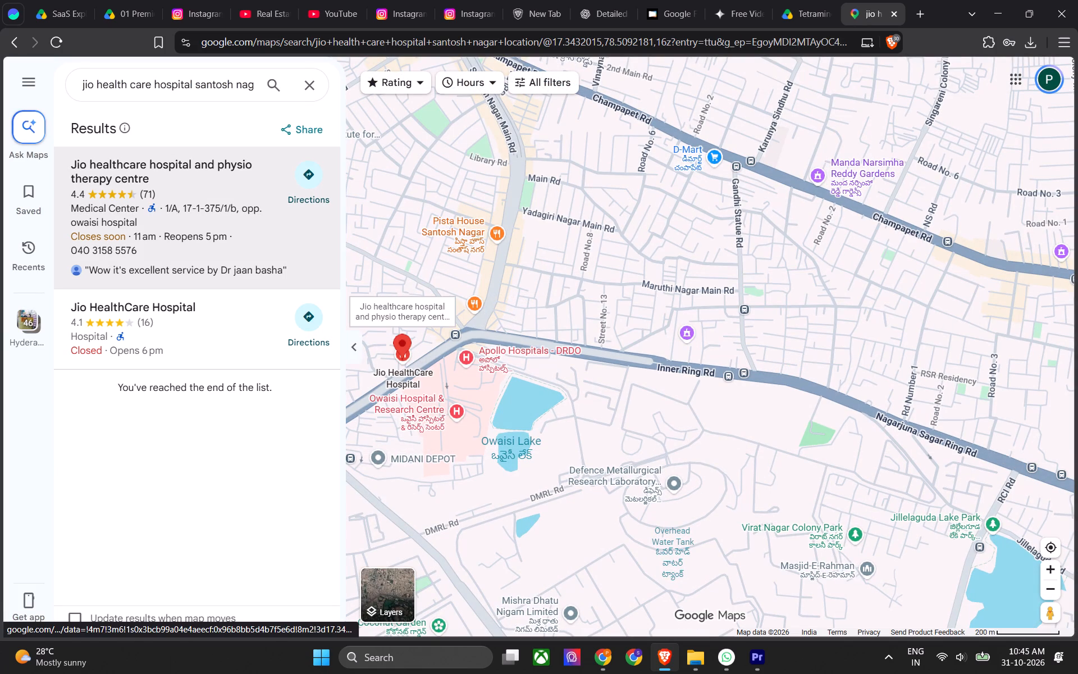
click(305, 169)
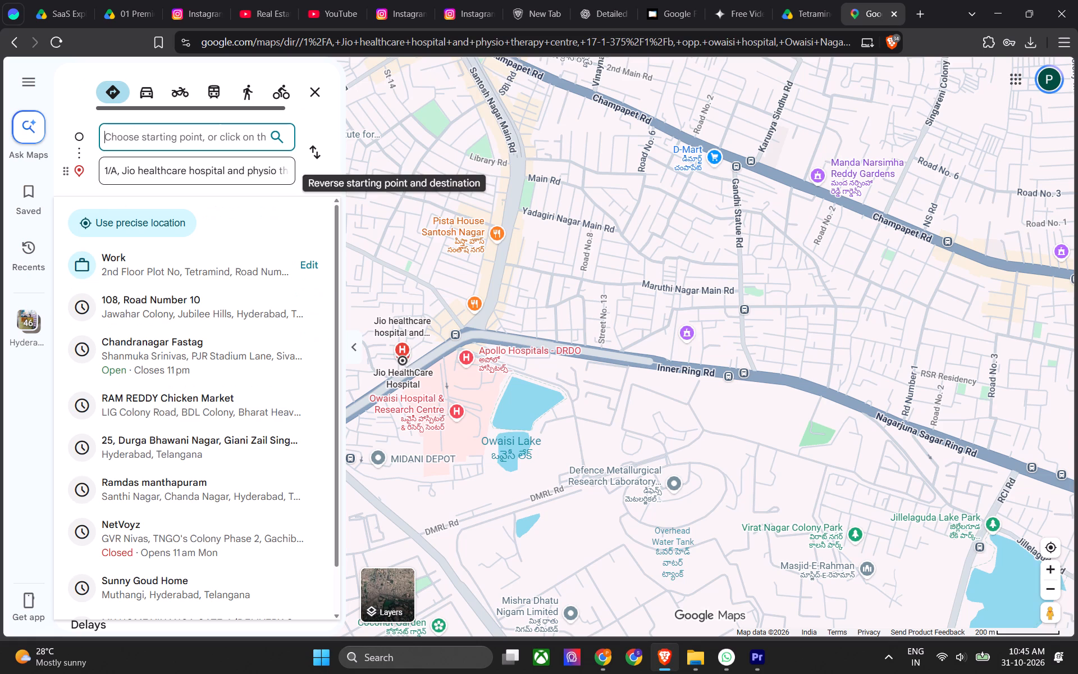
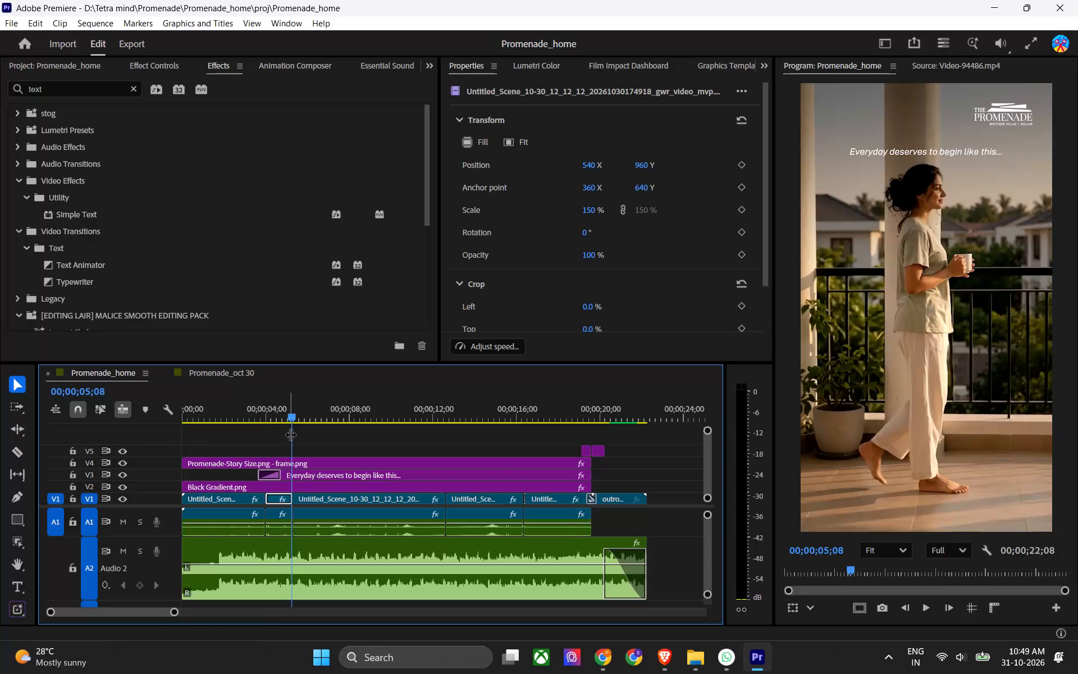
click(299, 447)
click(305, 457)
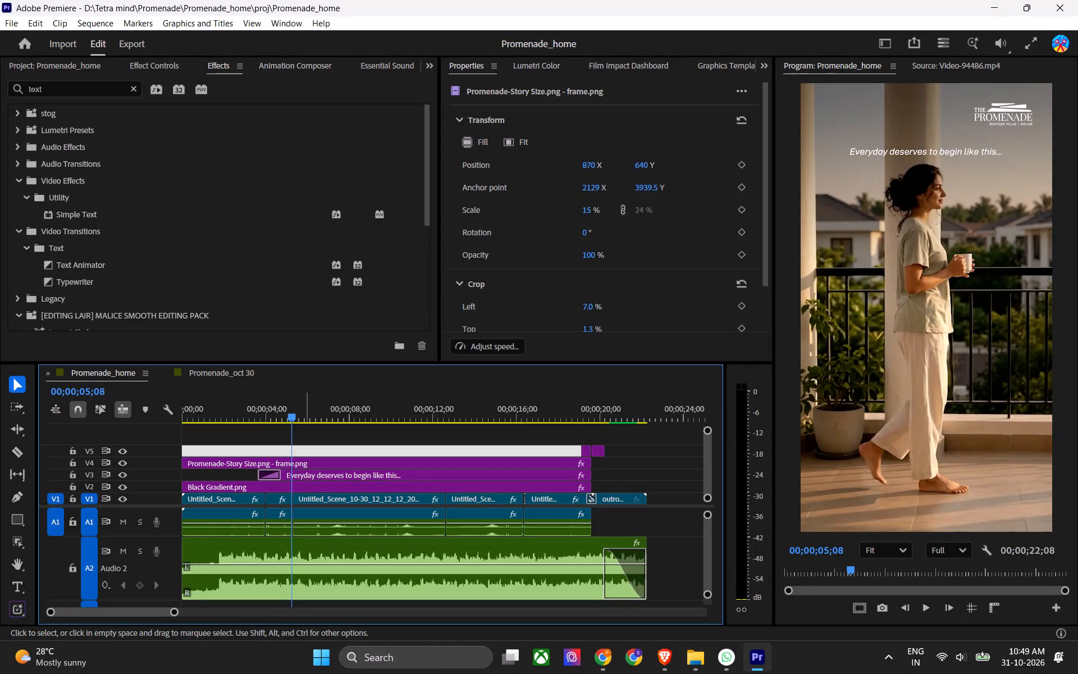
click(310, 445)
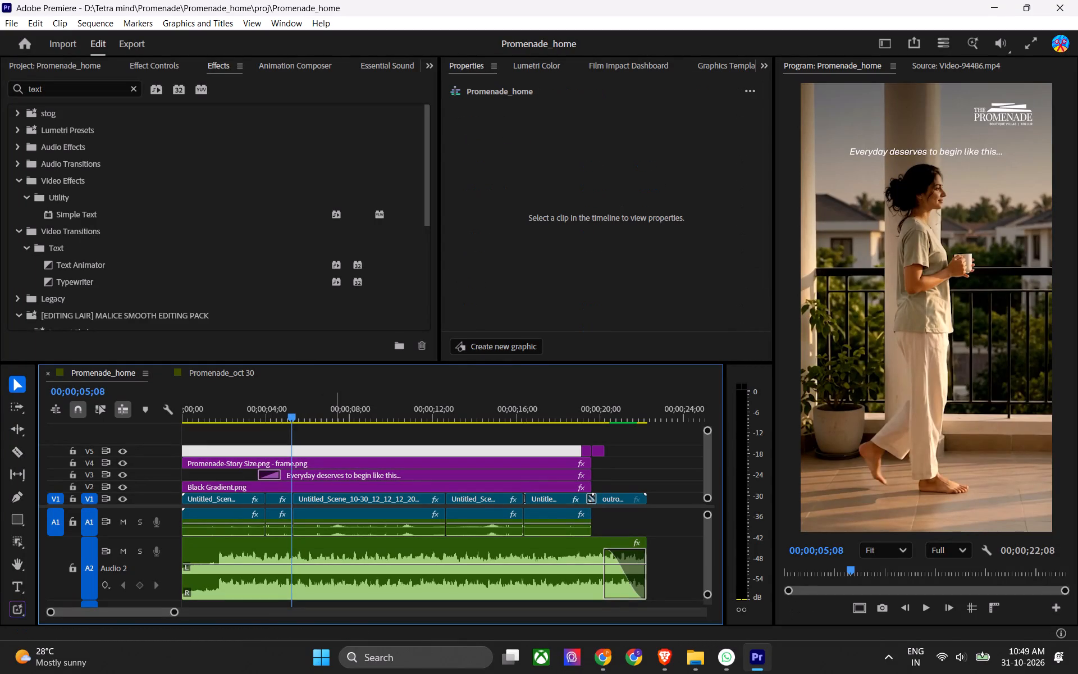
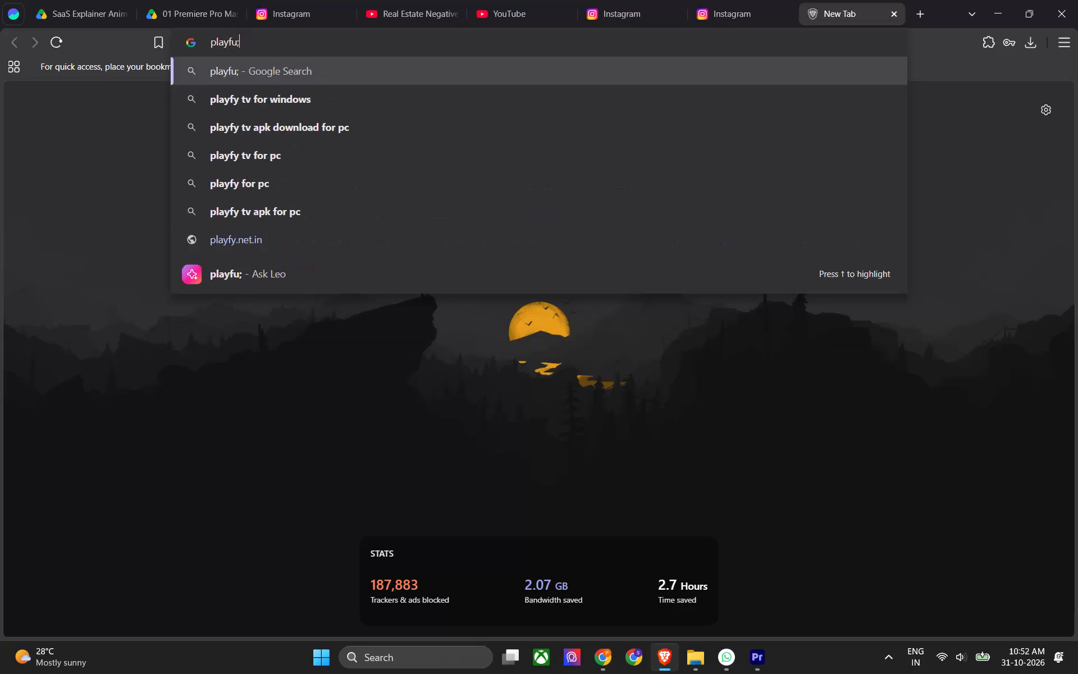
Search Google for "playful smack means" and read the explanation of the phrase.
key(BackSpace)
key(BackSpace)
text(l sma)
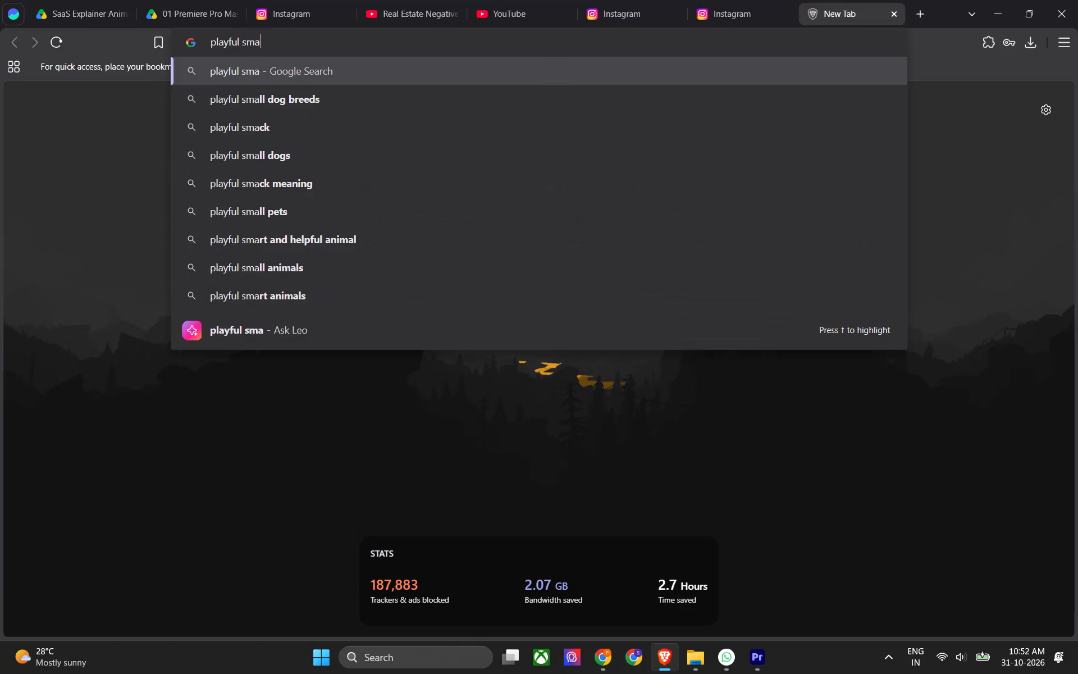
text(cak means)
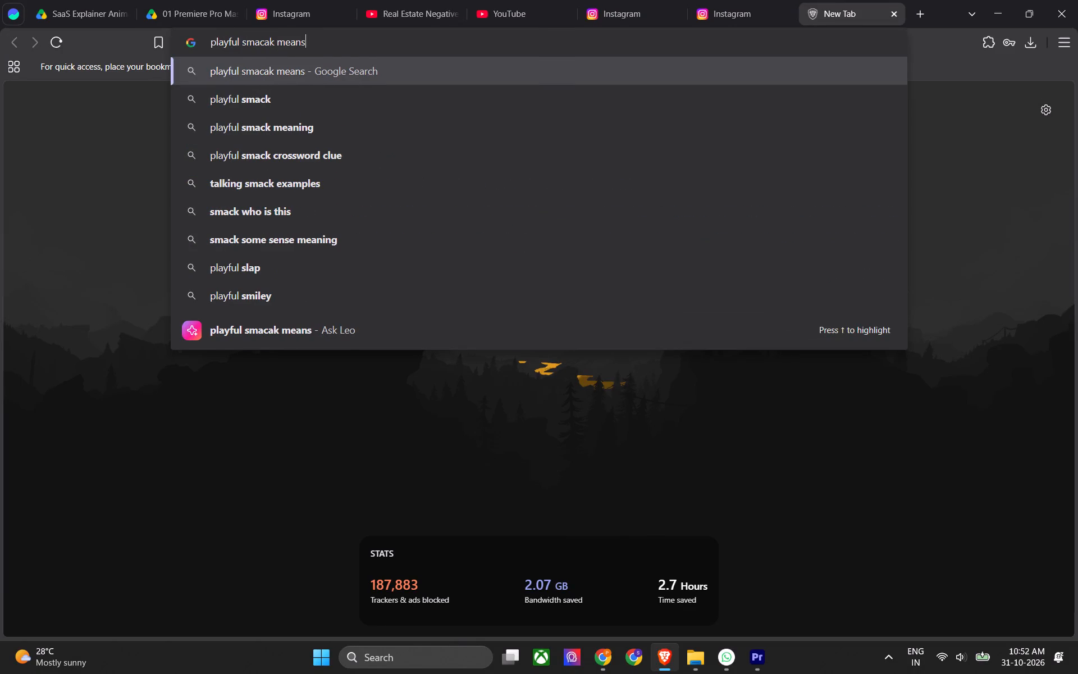
key(BackSpace)
key(BackSpace)
key(BackSpace)
key(BackSpace)
key(BackSpace)
key(BackSpace)
key(BackSpace)
key(BackSpace)
key(BackSpace)
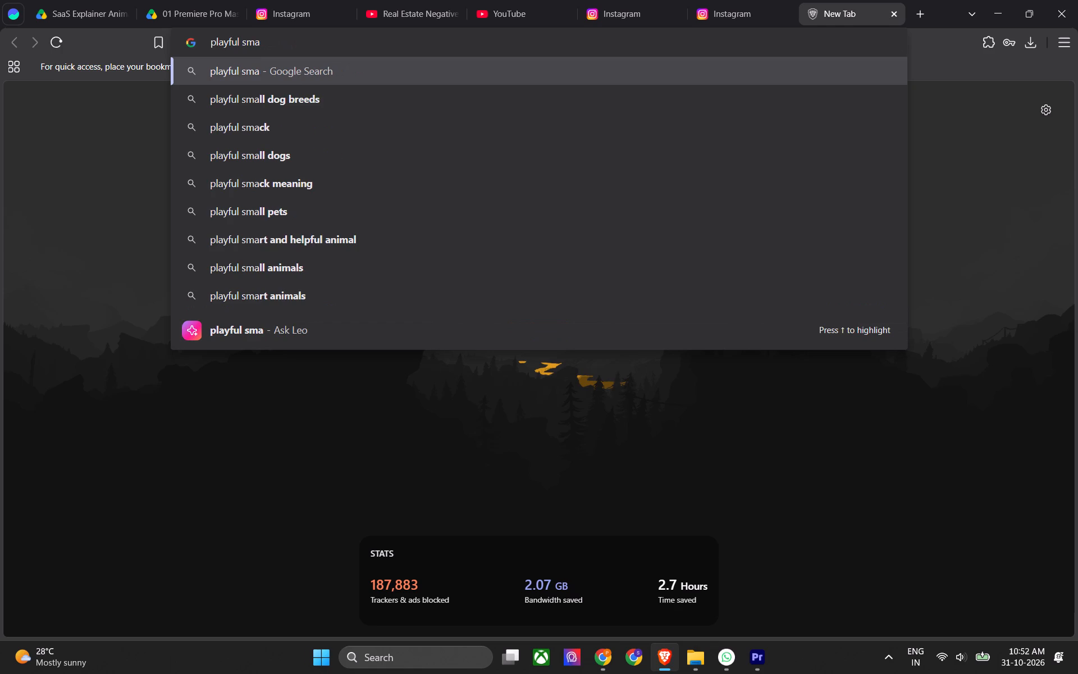
text(ck means])
key(BackSpace)
key(Return)
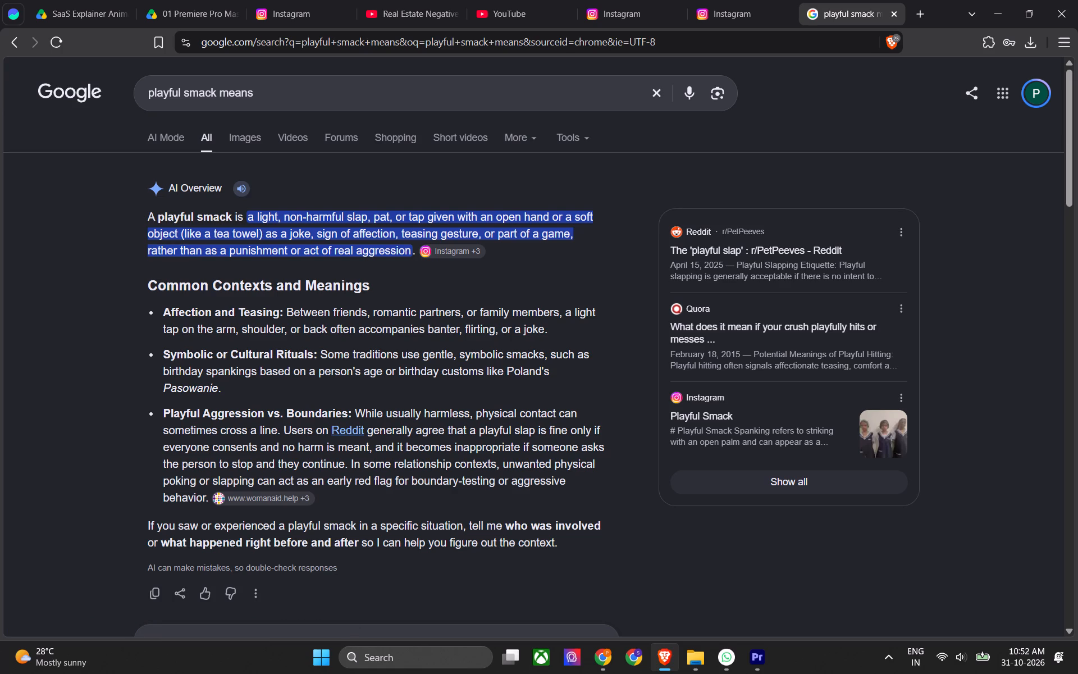
scroll(223, 274, right, 12)
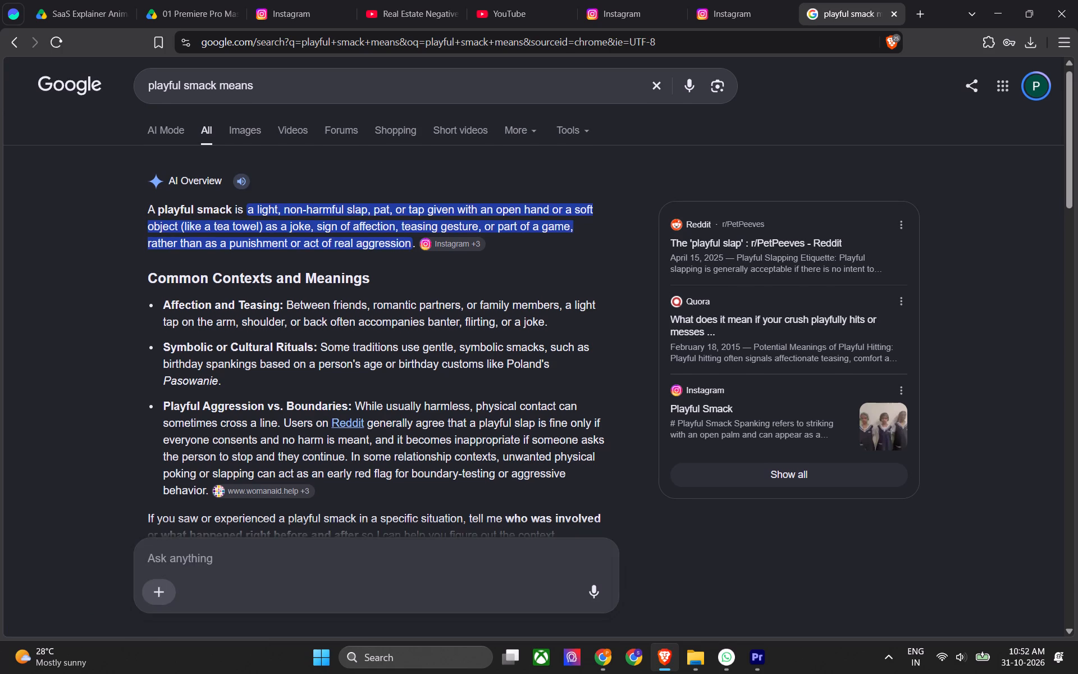